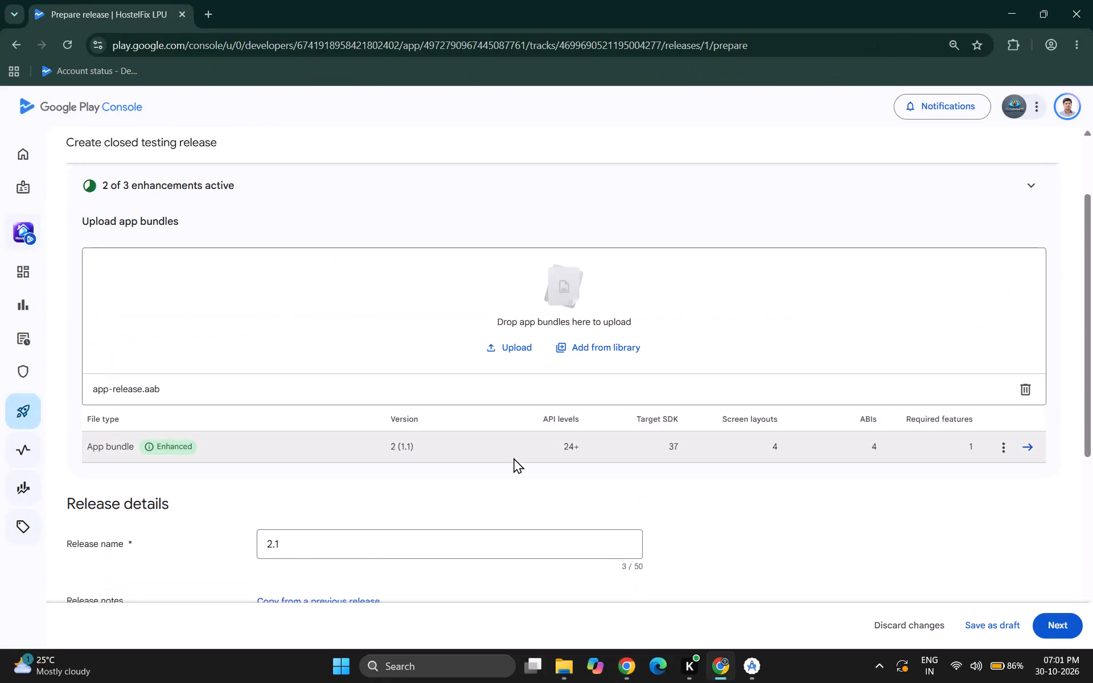
Advance the 2.1 closed testing release to Preview and confirm, and read through its warnings and release summary.
{"action": "scroll", "coordinate": [513, 458], "scroll_direction": "down", "scroll_amount": 7}
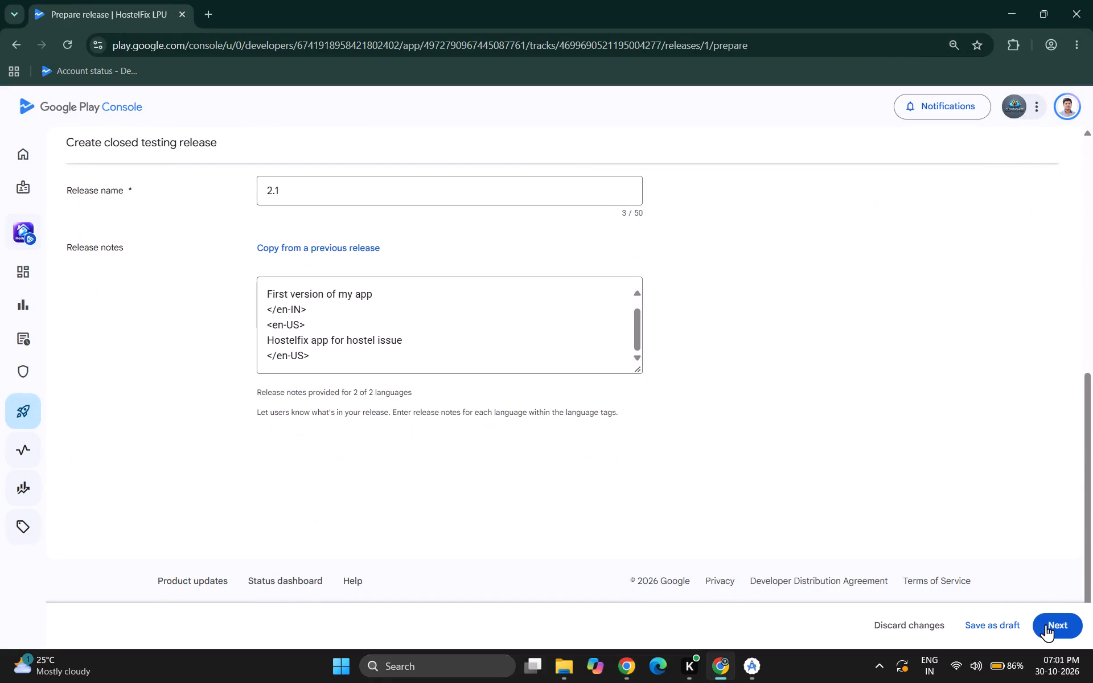
{"action": "left_click", "coordinate": [1047, 624]}
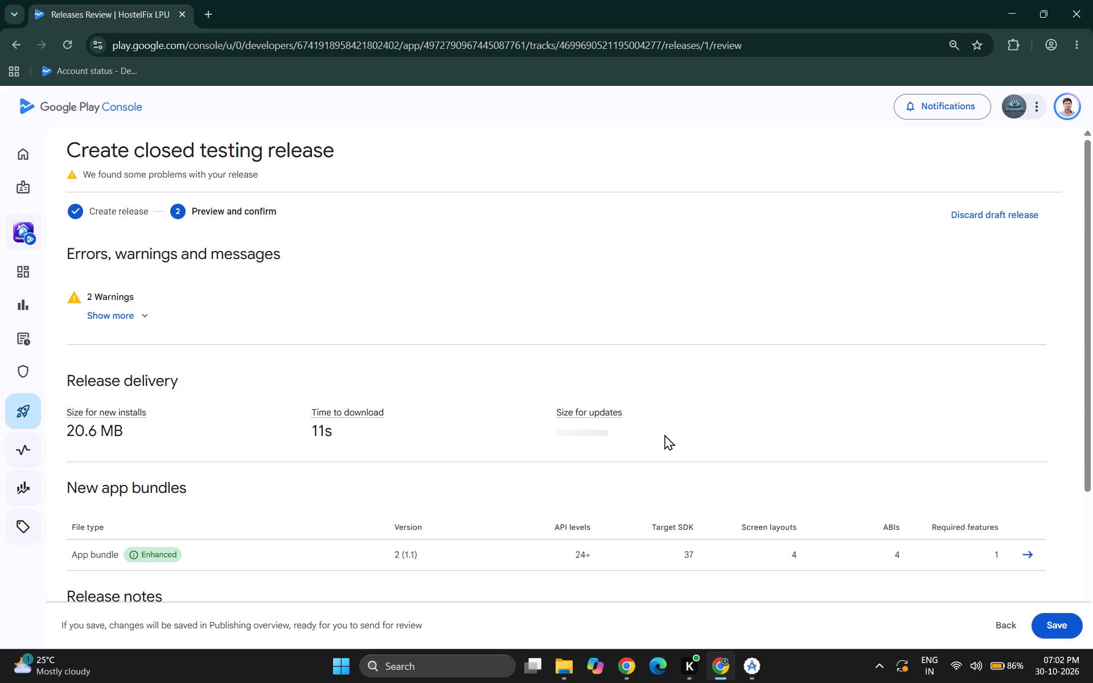
{"action": "left_click", "coordinate": [97, 327]}
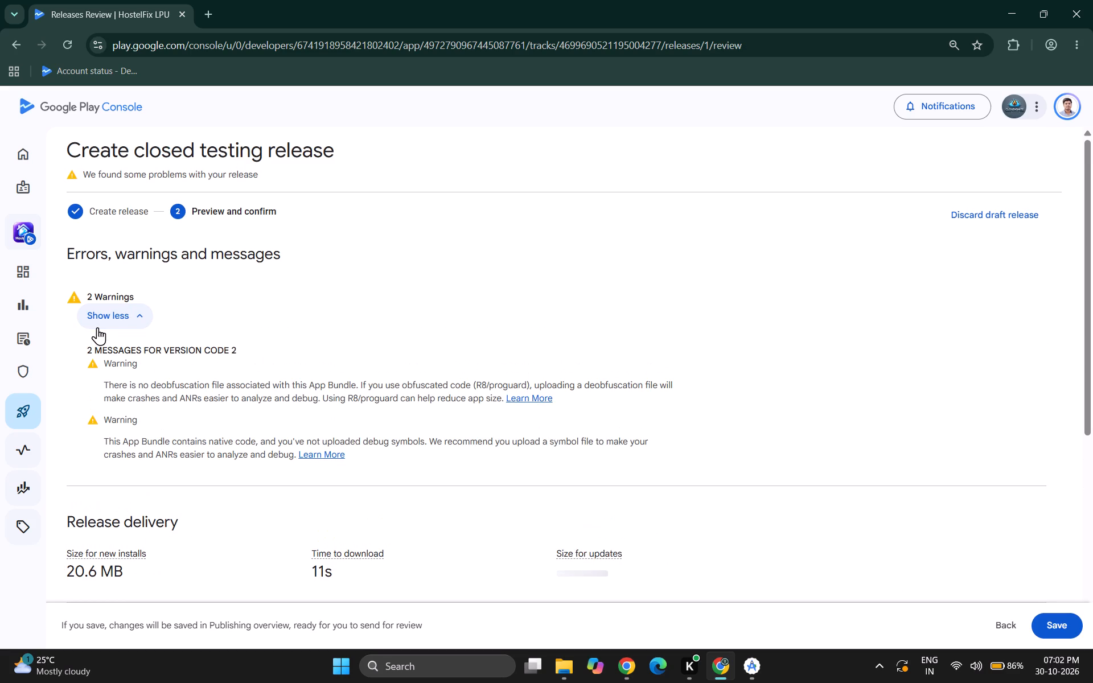
{"action": "scroll", "coordinate": [97, 327], "scroll_direction": "down", "scroll_amount": 2}
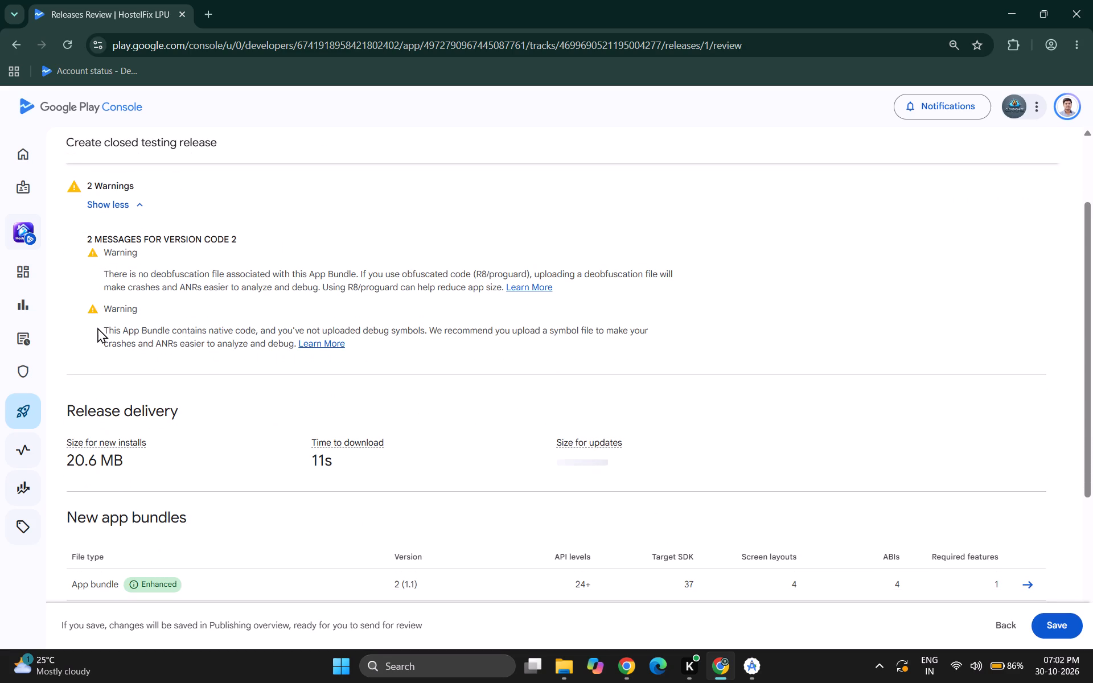
{"action": "scroll", "coordinate": [97, 327], "scroll_direction": "down", "scroll_amount": 3}
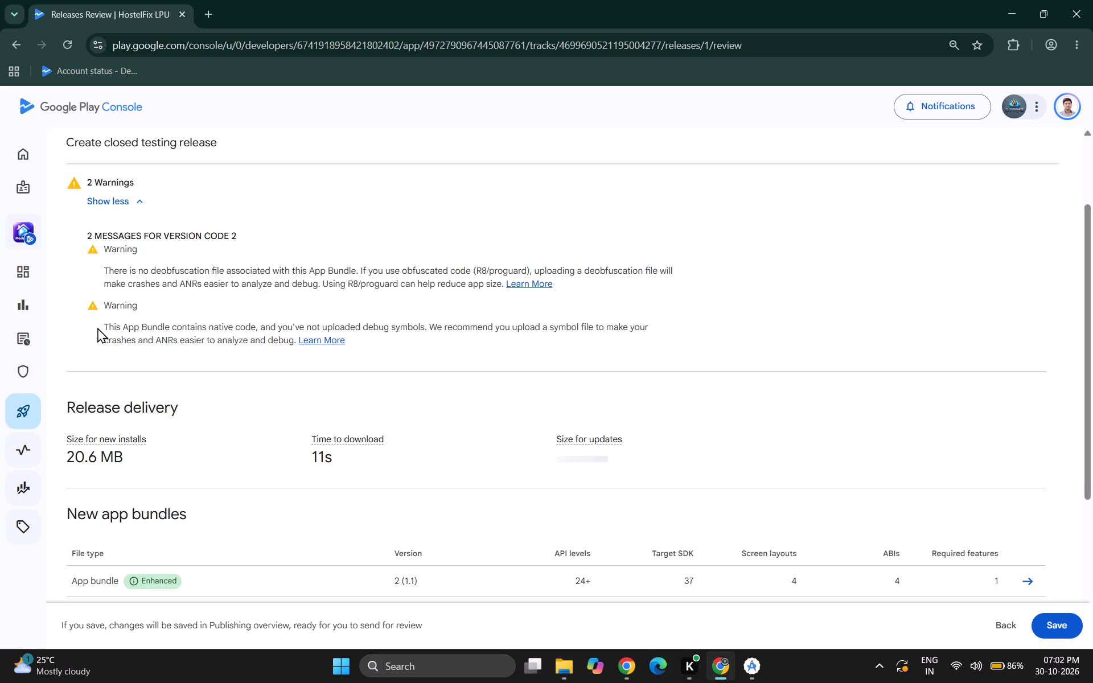
{"action": "scroll", "coordinate": [97, 327], "scroll_direction": "down", "scroll_amount": 4}
Save the closed testing release and proceed to the Publishing overview.
{"action": "left_click", "coordinate": [1064, 627]}
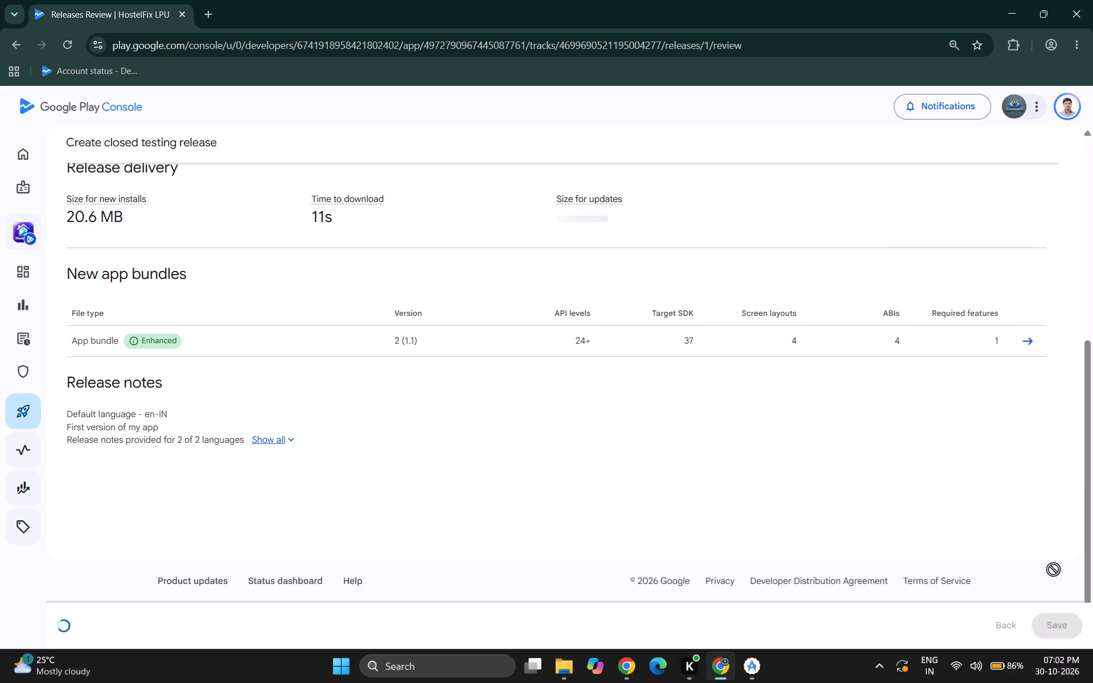
{"action": "left_click", "coordinate": [606, 397]}
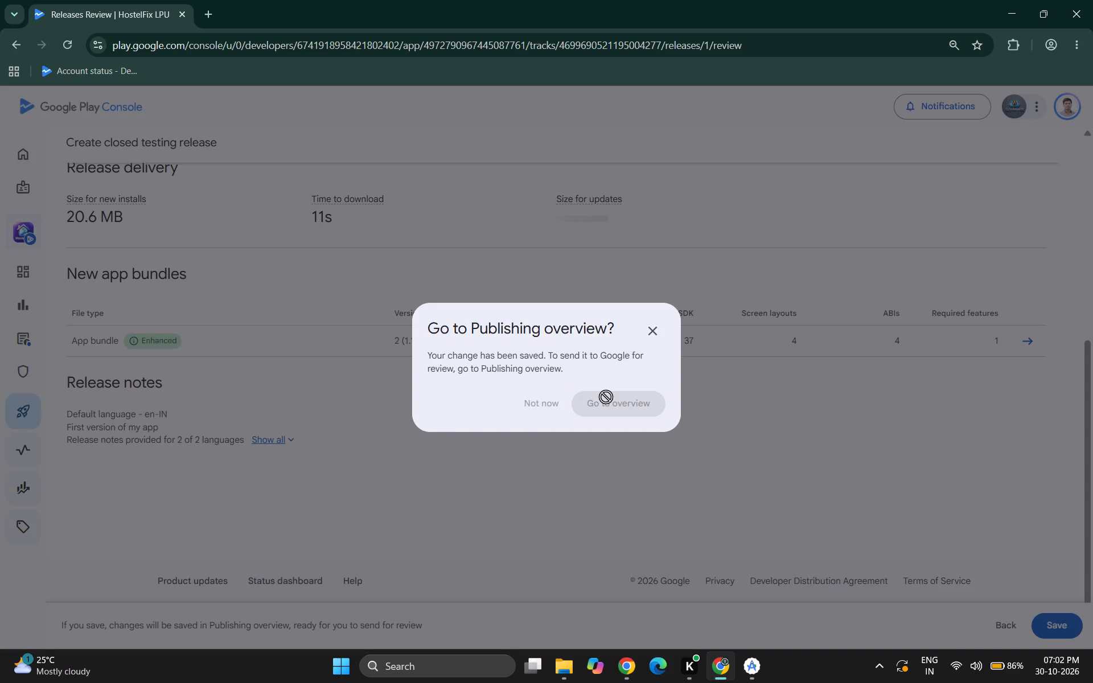
Look over the changes not yet submitted for review and open the details of the issue affecting them.
{"action": "scroll", "coordinate": [606, 397], "scroll_direction": "down", "scroll_amount": 1}
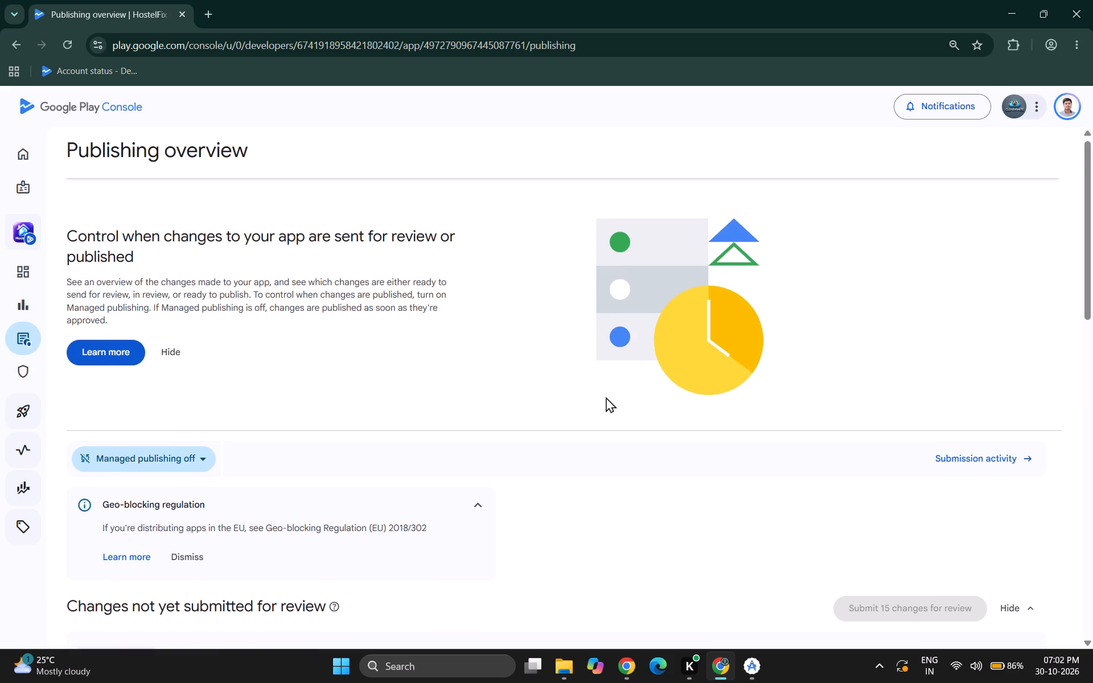
{"action": "scroll", "coordinate": [606, 397], "scroll_direction": "down", "scroll_amount": 7}
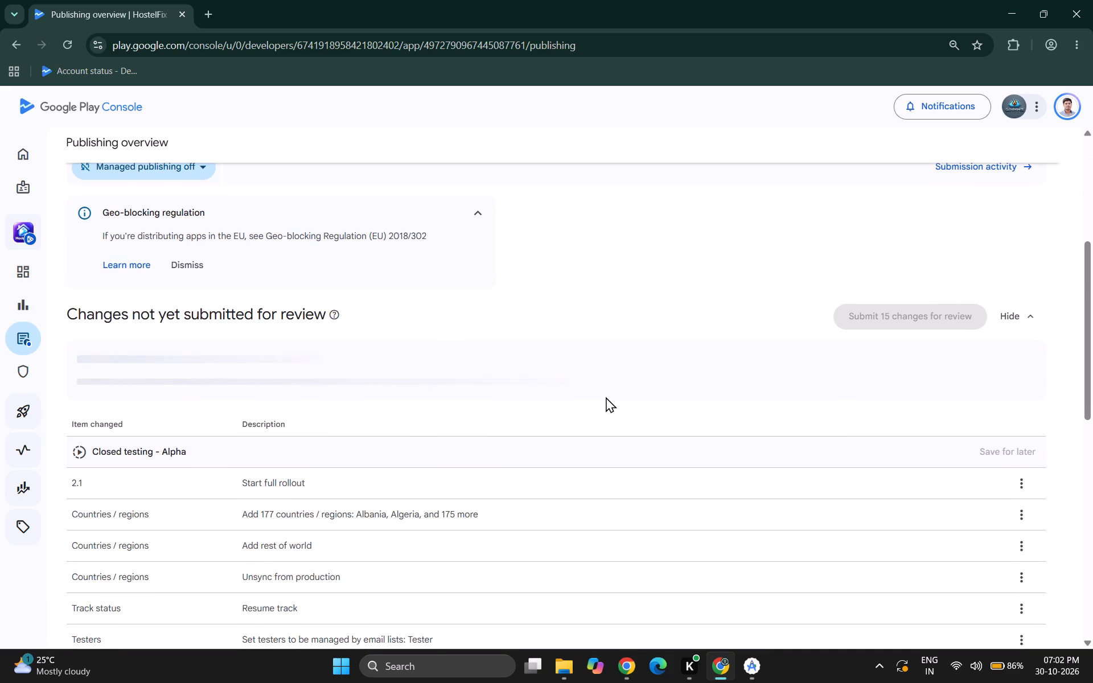
{"action": "scroll", "coordinate": [606, 397], "scroll_direction": "down", "scroll_amount": 3}
{"action": "scroll", "coordinate": [590, 432], "scroll_direction": "up", "scroll_amount": 4}
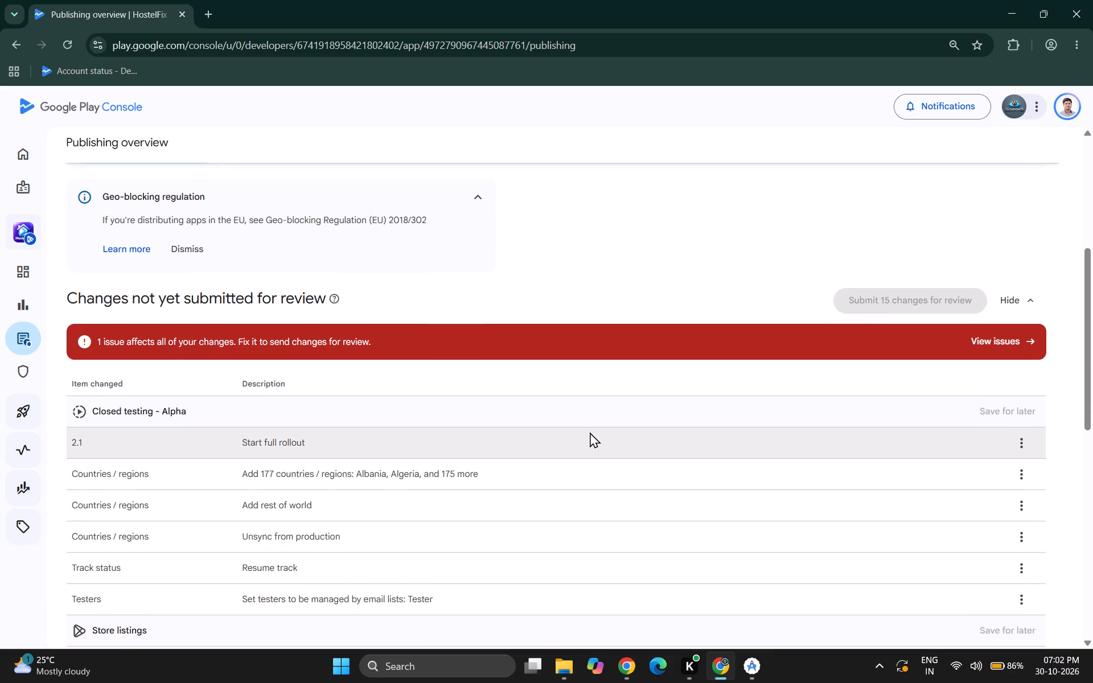
{"action": "scroll", "coordinate": [590, 432], "scroll_direction": "up", "scroll_amount": 1}
{"action": "left_click", "coordinate": [432, 348]}
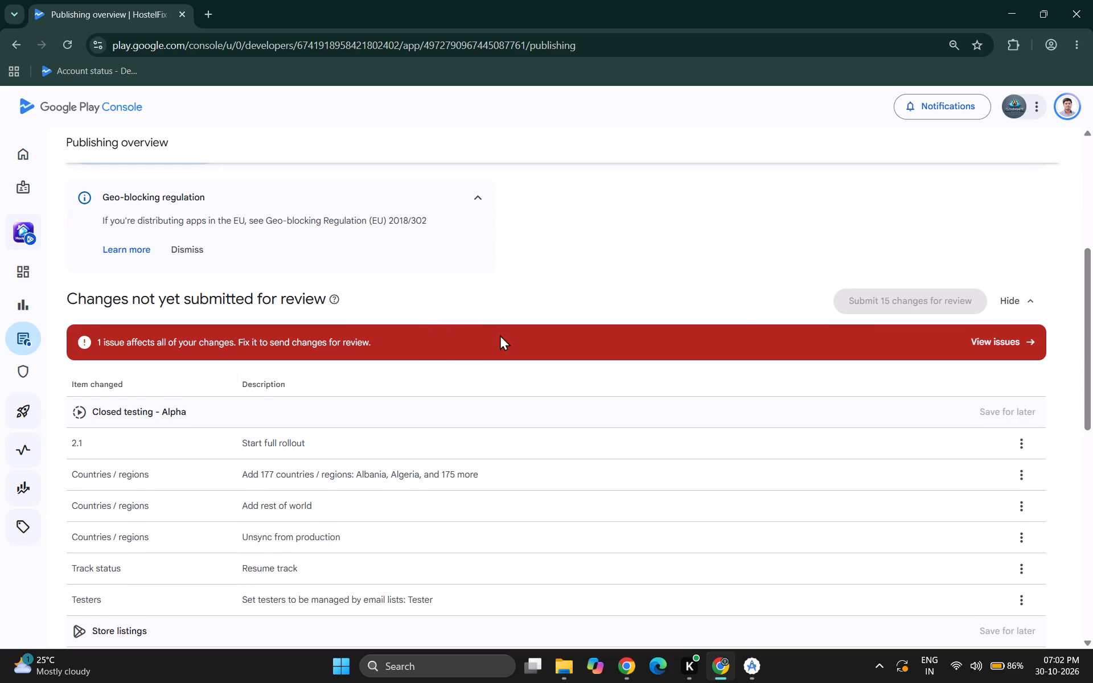
{"action": "left_click", "coordinate": [1000, 345]}
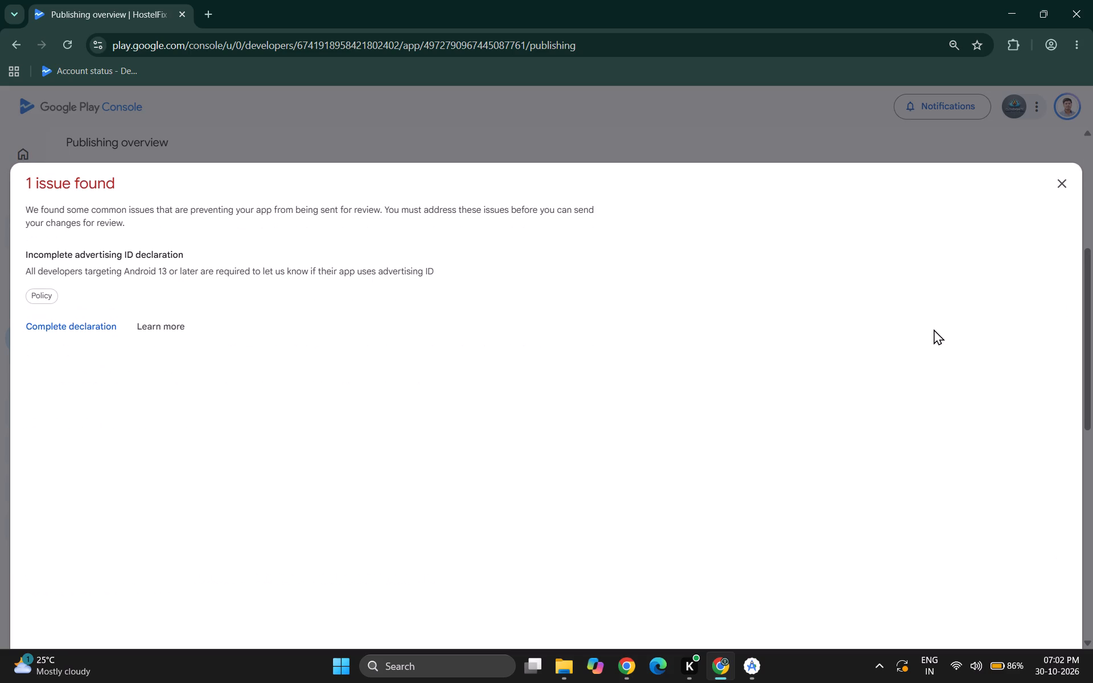
Capture the issue notice as a screenshot and send it to the Android Studio AI agent with the message "wht it is".
{"action": "key", "text": "shift+super+s"}
{"action": "left_click_drag", "start_coordinate": [0, 127], "coordinate": [989, 472]}
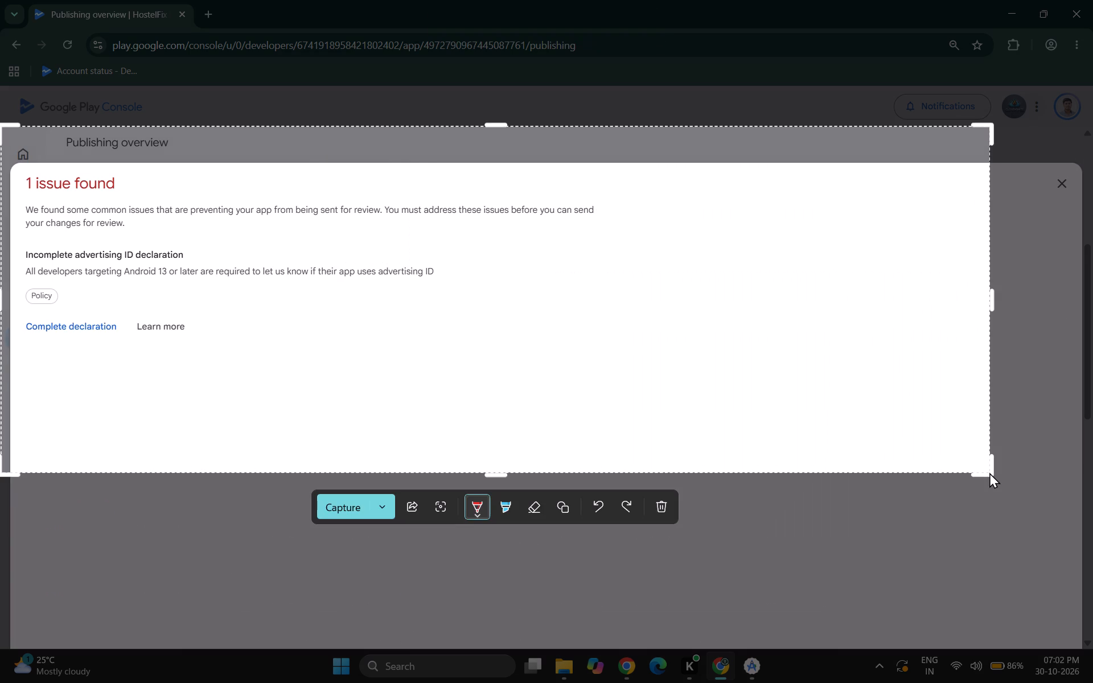
{"action": "key", "text": "ctrl+c"}
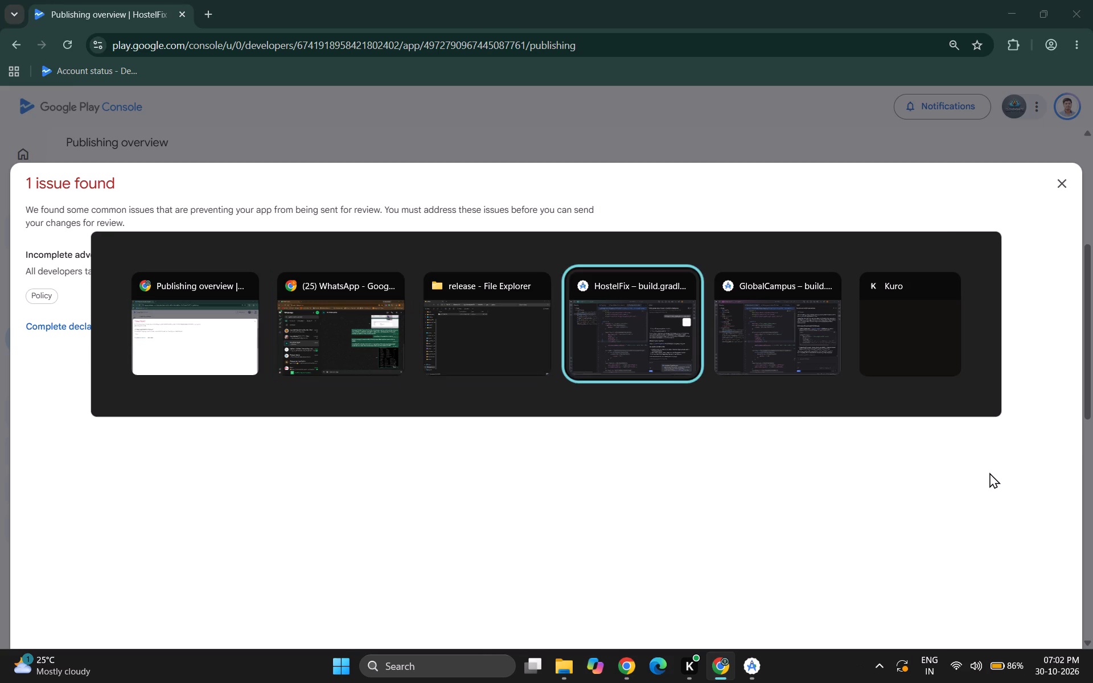
{"action": "left_click", "coordinate": [733, 569]}
{"action": "key", "text": "ctrl+v"}
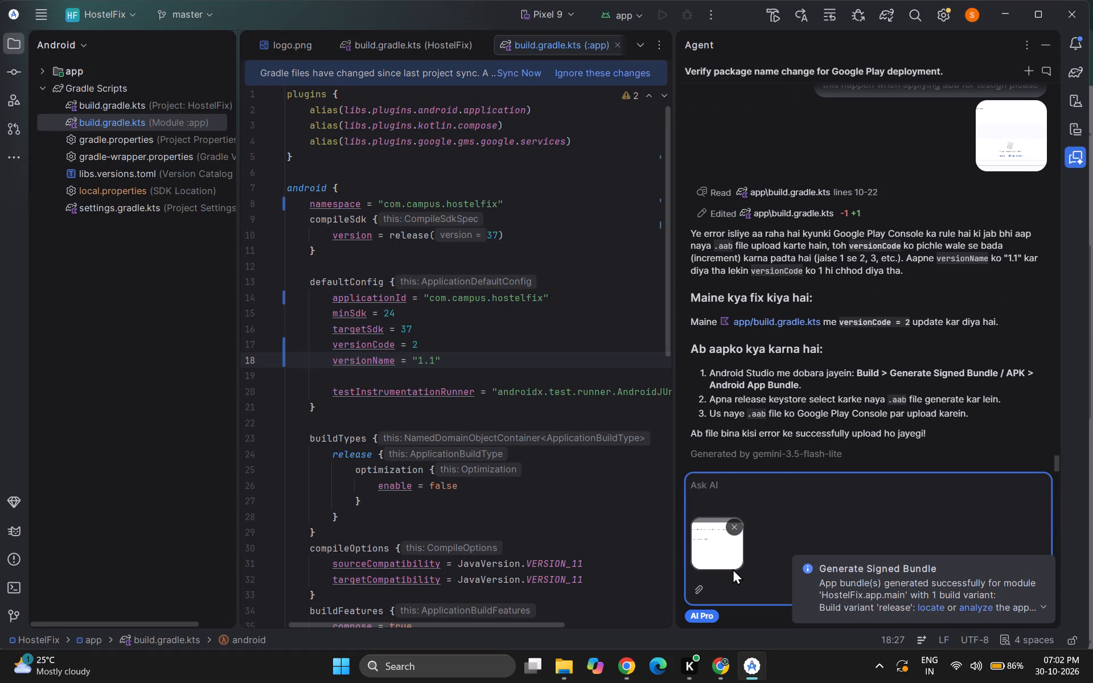
{"action": "key", "text": "q"}
{"action": "key", "text": "BackSpace"}
{"action": "type", "text": "wht i"}
{"action": "key", "text": "space"}
{"action": "key", "text": "BackSpace"}
{"action": "type", "text": "t is"}
{"action": "key", "text": "Return"}
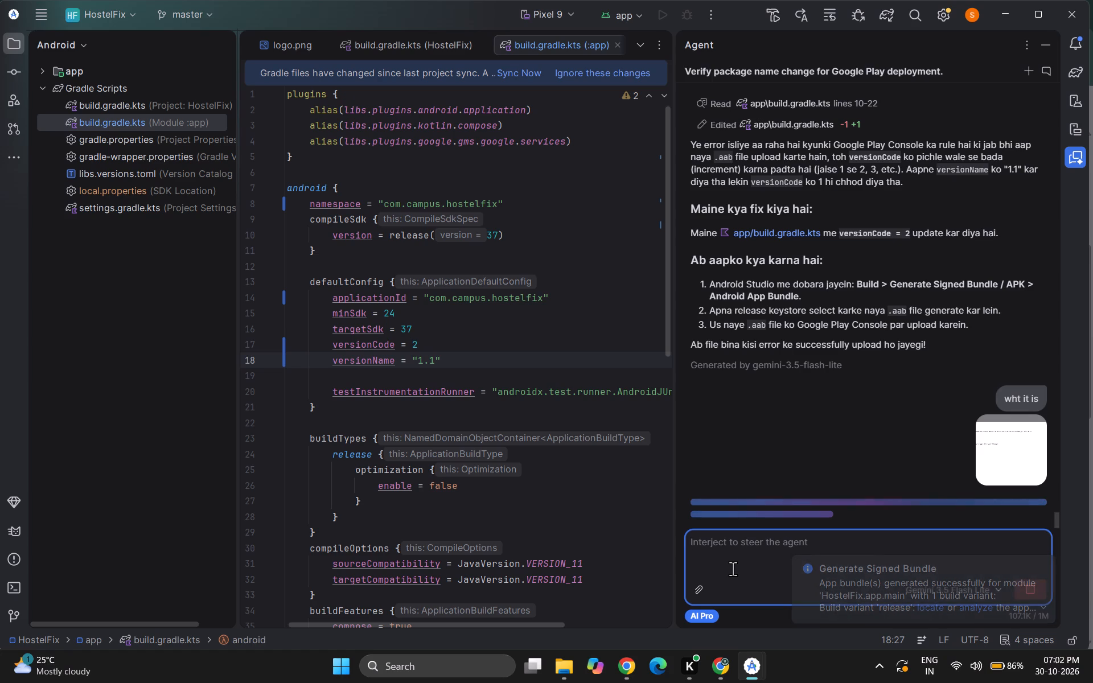
{"action": "scroll", "coordinate": [931, 260], "scroll_direction": "down", "scroll_amount": 2}
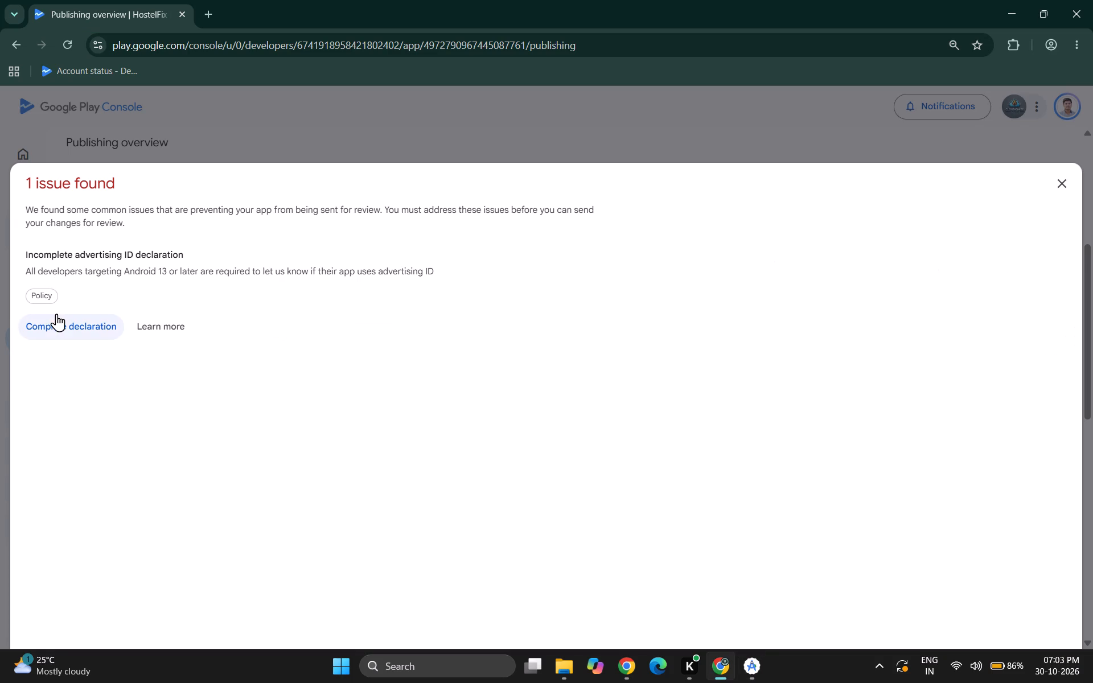
Back in Chrome, complete the advertising ID declaration with the answer No, save it and return to the Publishing overview.
{"action": "left_click", "coordinate": [56, 315]}
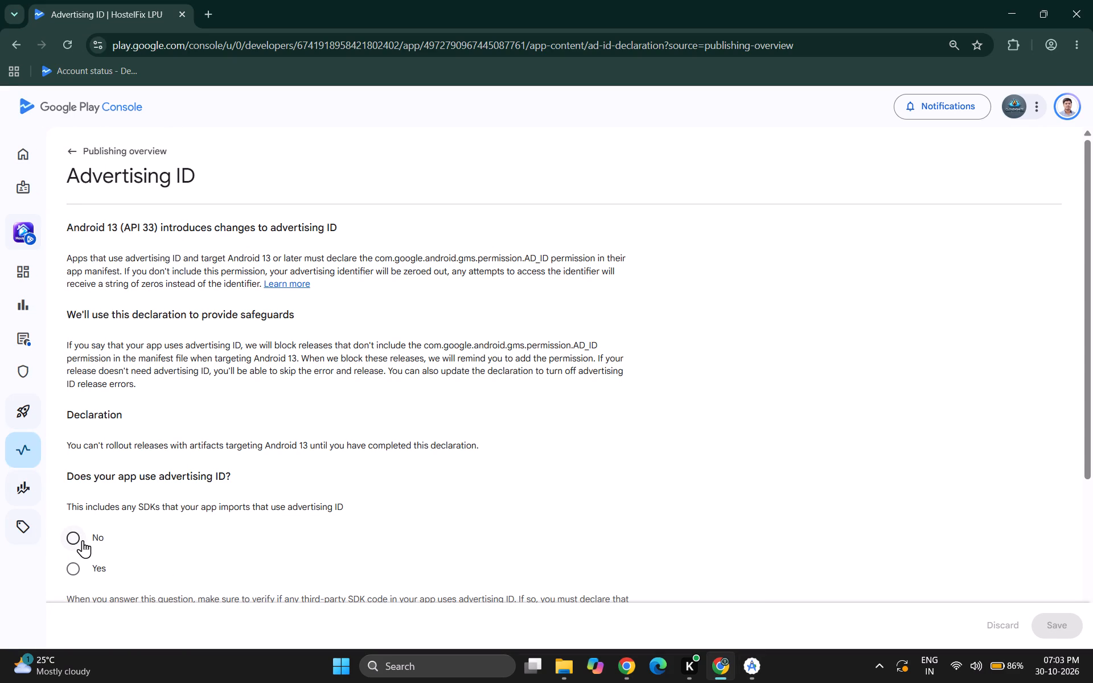
{"action": "left_click", "coordinate": [83, 540]}
{"action": "scroll", "coordinate": [83, 540], "scroll_direction": "down", "scroll_amount": 3}
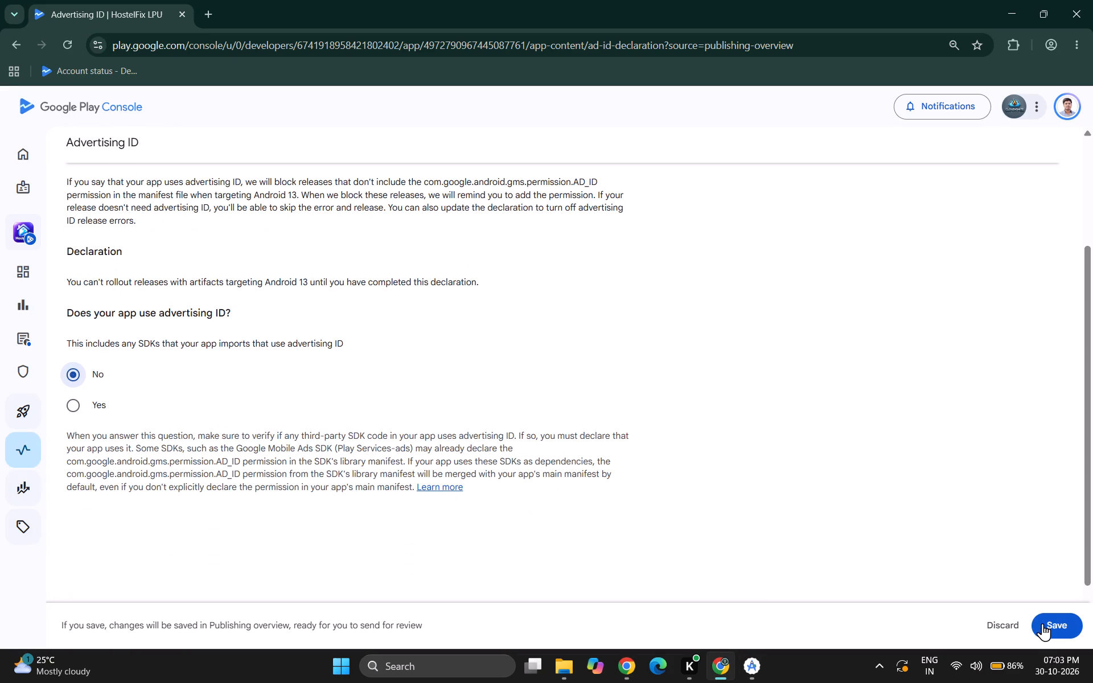
{"action": "left_click", "coordinate": [1042, 623]}
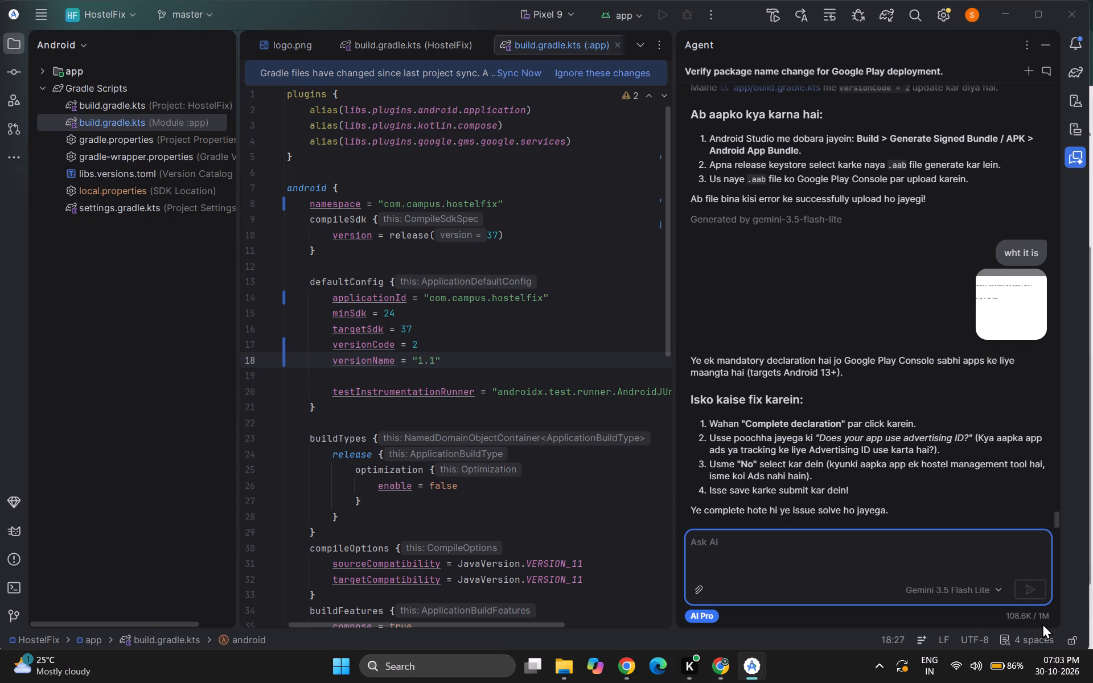
{"action": "left_click", "coordinate": [632, 392]}
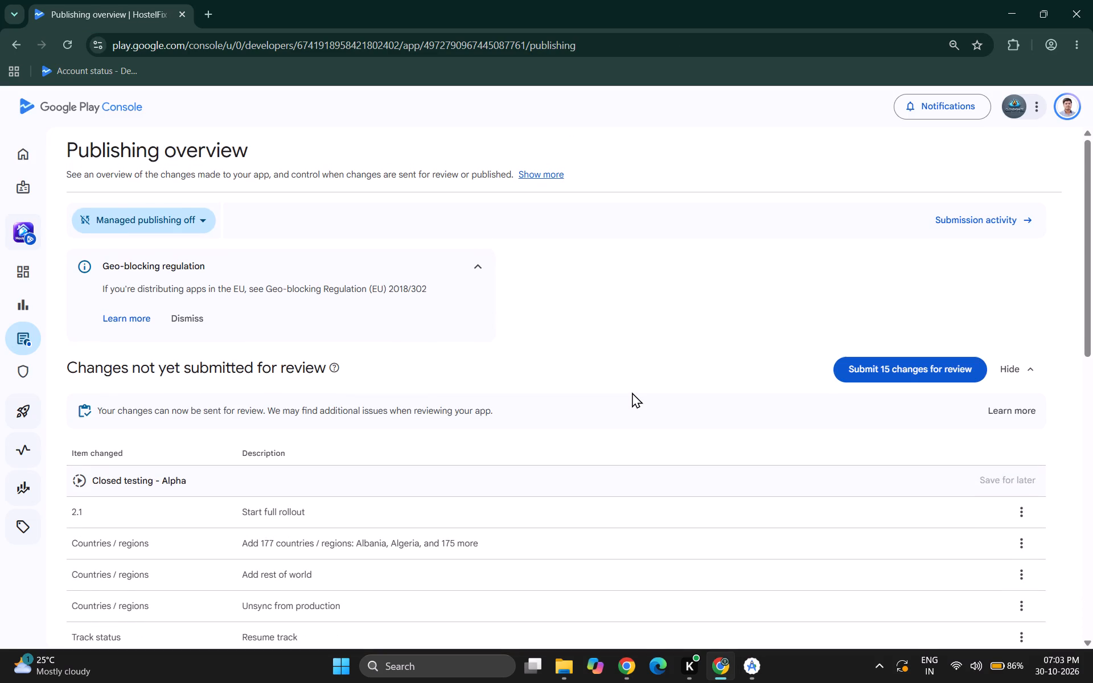
Examine the full list of changes awaiting submission, including app content, store settings and the declarations under What you've told us.
{"action": "scroll", "coordinate": [632, 388], "scroll_direction": "down", "scroll_amount": 4}
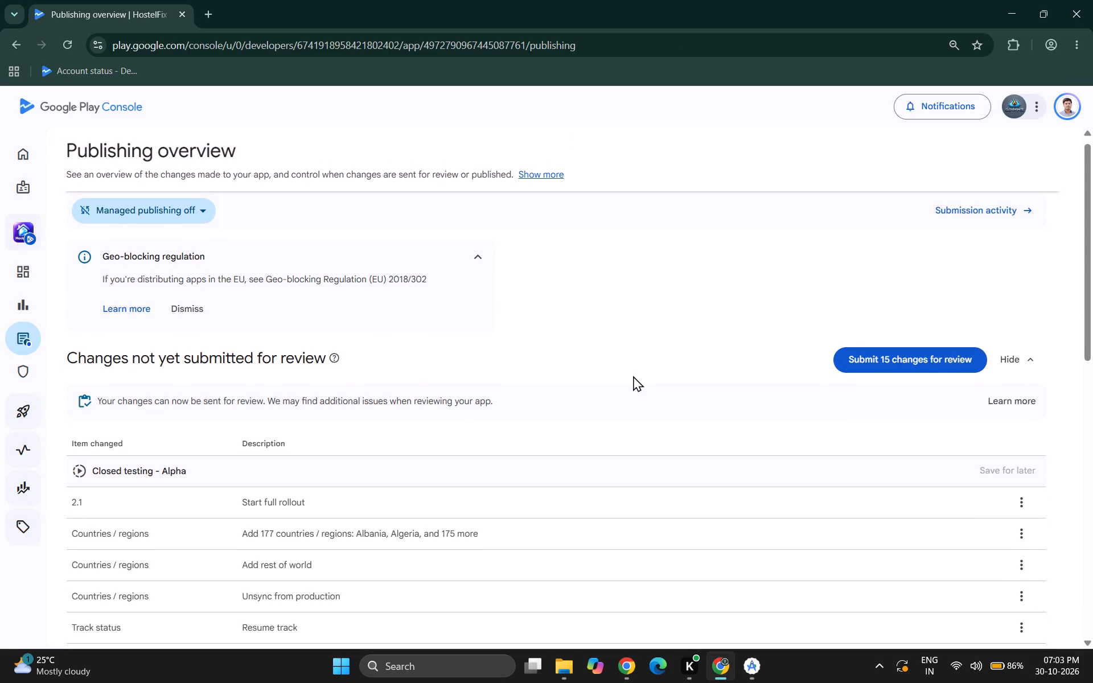
{"action": "scroll", "coordinate": [633, 376], "scroll_direction": "down", "scroll_amount": 9}
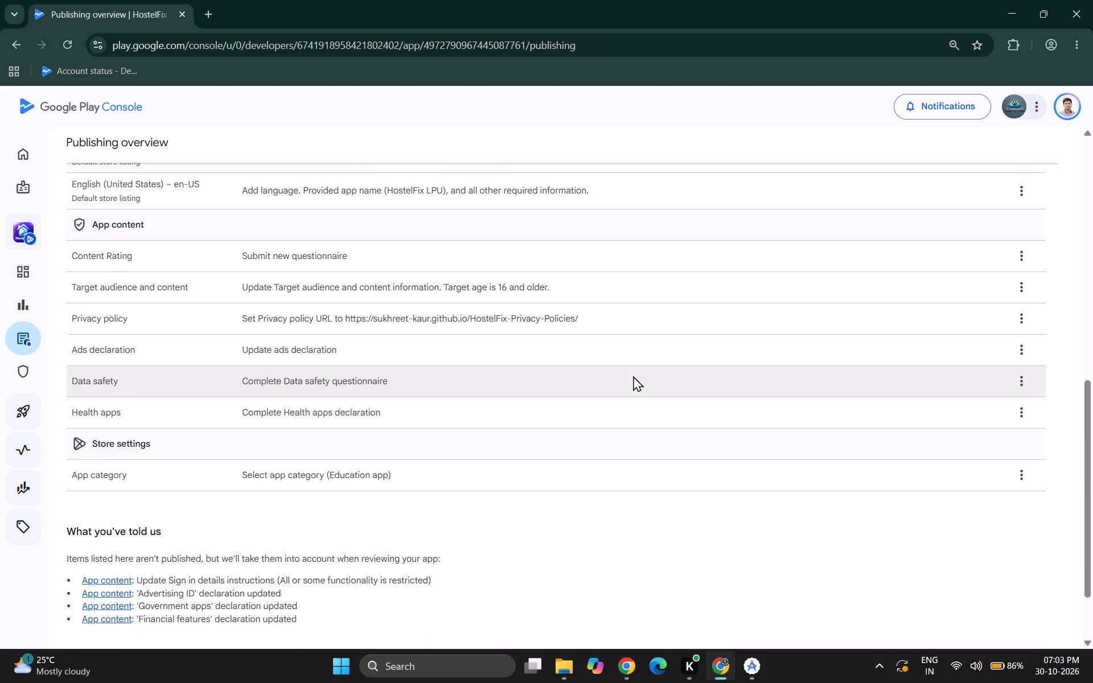
{"action": "scroll", "coordinate": [633, 376], "scroll_direction": "up", "scroll_amount": 10}
{"action": "scroll", "coordinate": [872, 369], "scroll_direction": "down", "scroll_amount": 10}
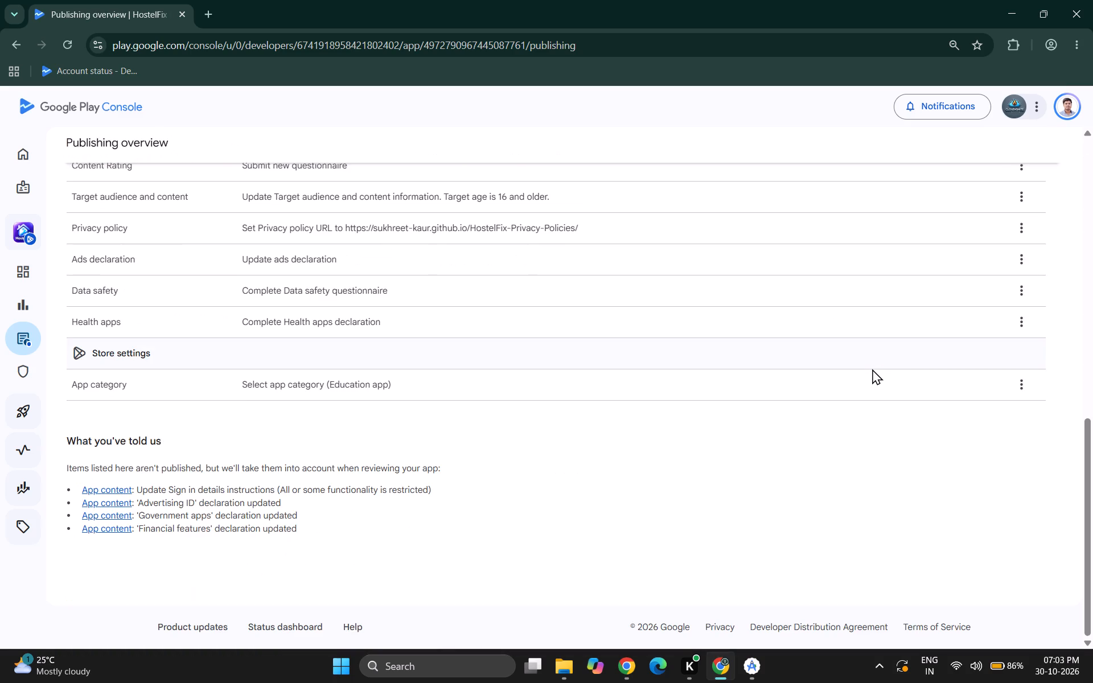
{"action": "scroll", "coordinate": [872, 369], "scroll_direction": "up", "scroll_amount": 8}
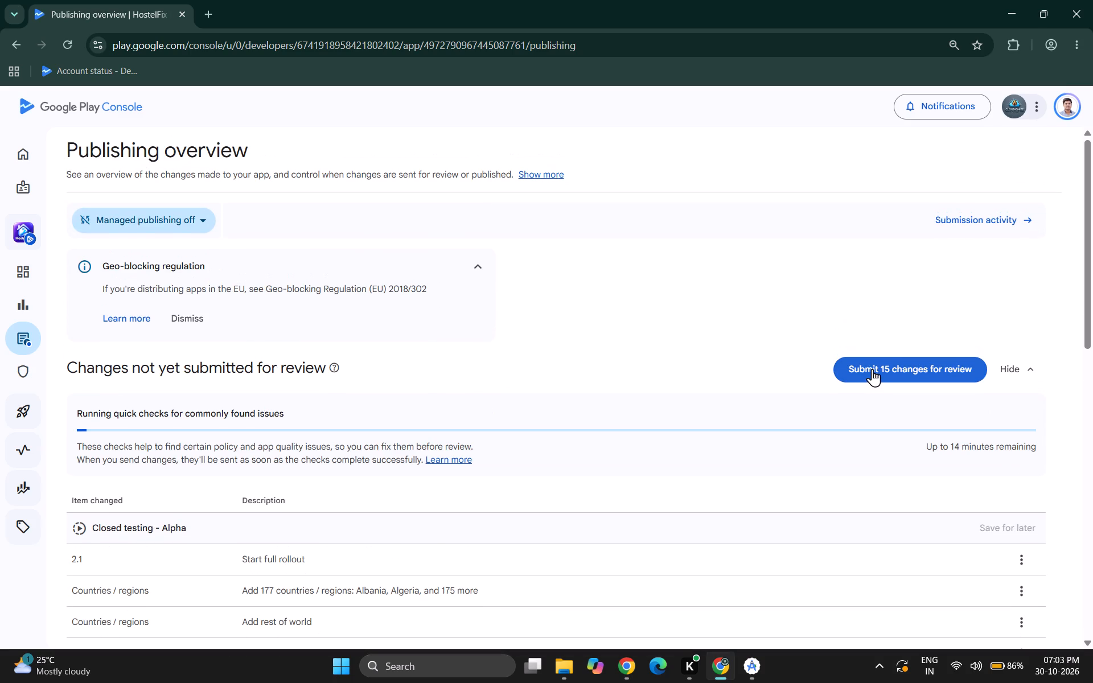
Capture the Publishing overview page as a screenshot and send it to the Android Studio AI agent with the message "submit krdu".
{"action": "key", "text": "shift+s"}
{"action": "key", "text": "shift+super+s"}
{"action": "left_click_drag", "start_coordinate": [0, 100], "coordinate": [1092, 582]}
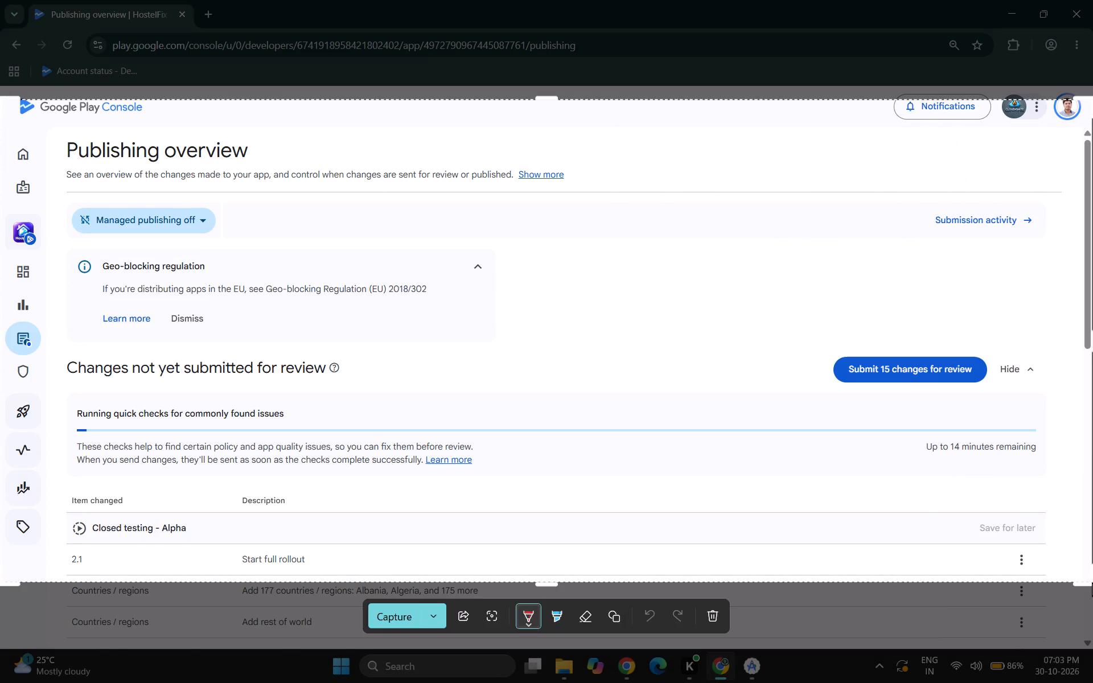
{"action": "key", "text": "ctrl+c"}
{"action": "key", "text": "ctrl+v"}
{"action": "type", "text": "submit krdu"}
{"action": "key", "text": "Return"}
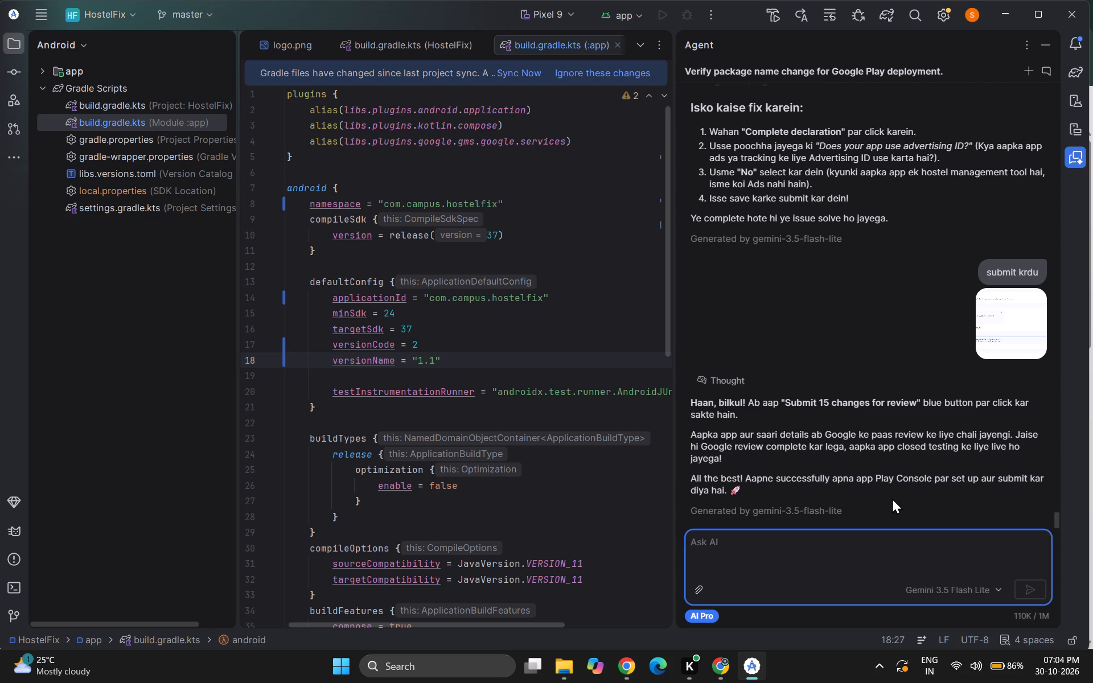
Return to Chrome and check through the pending changes in the Publishing overview once more.
{"action": "scroll", "coordinate": [603, 483], "scroll_direction": "down", "scroll_amount": 2}
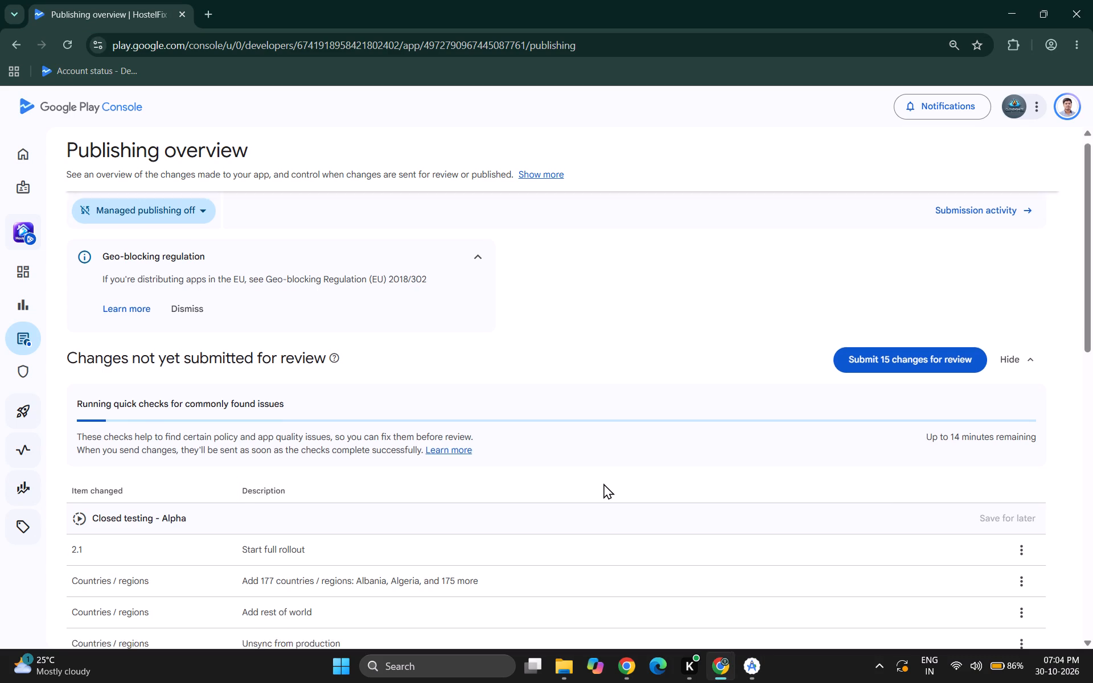
{"action": "scroll", "coordinate": [603, 483], "scroll_direction": "down", "scroll_amount": 6}
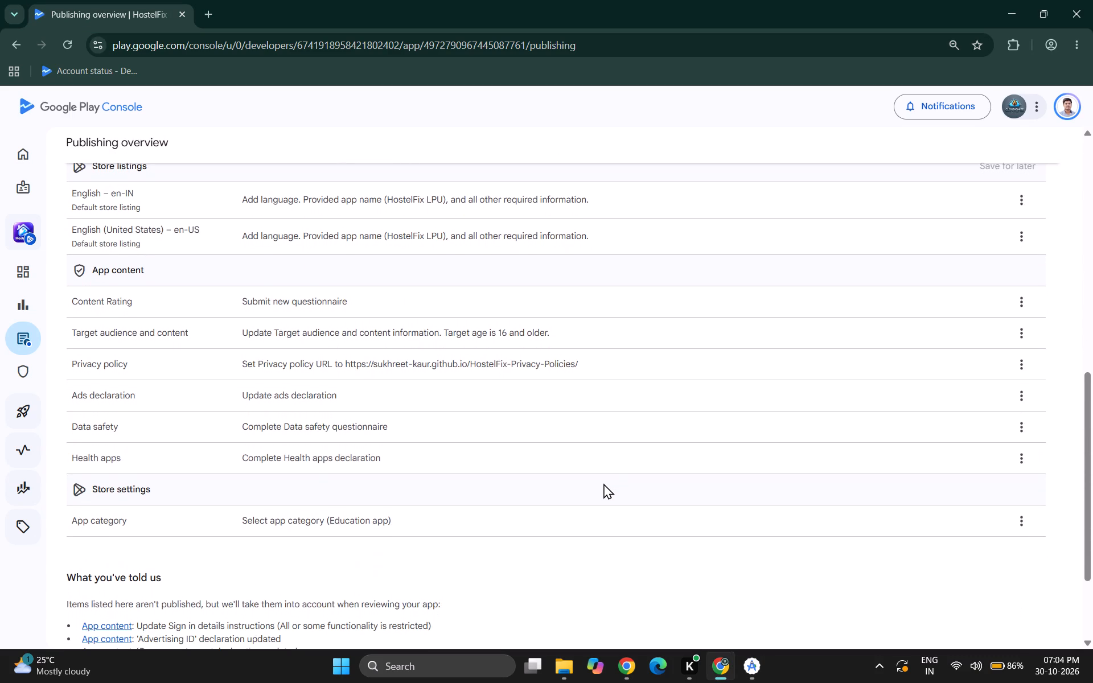
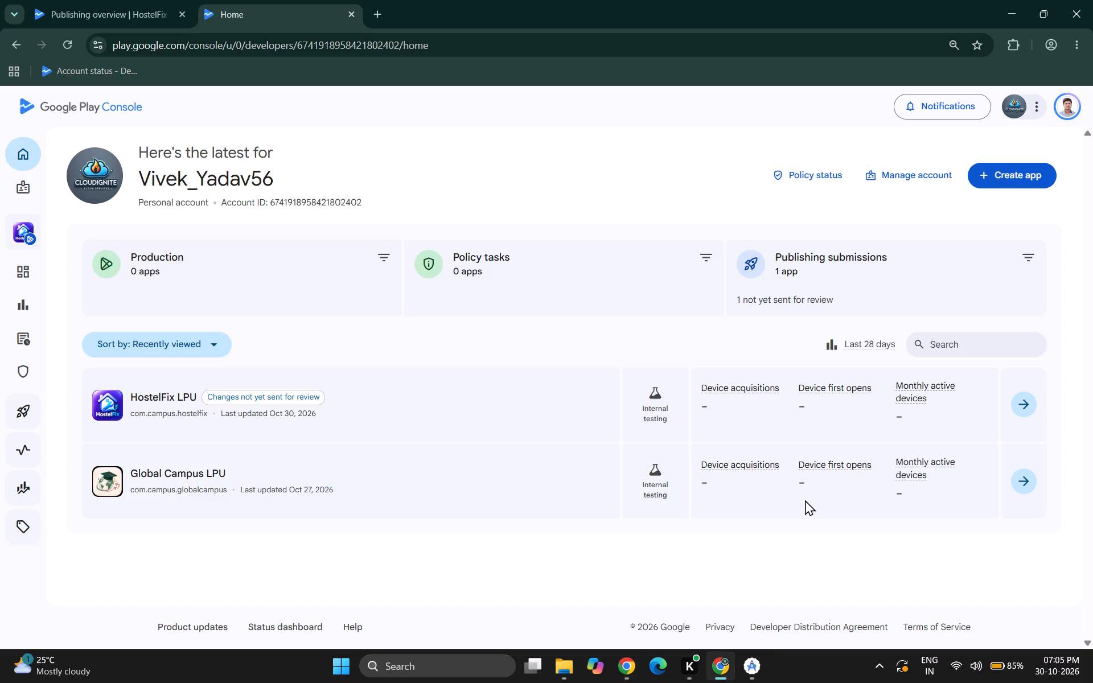
In Chrome, open Global Campus LPU and target all countries and regions for its Alpha closed testing track, saving without opening the overview.
{"action": "left_click", "coordinate": [1020, 472]}
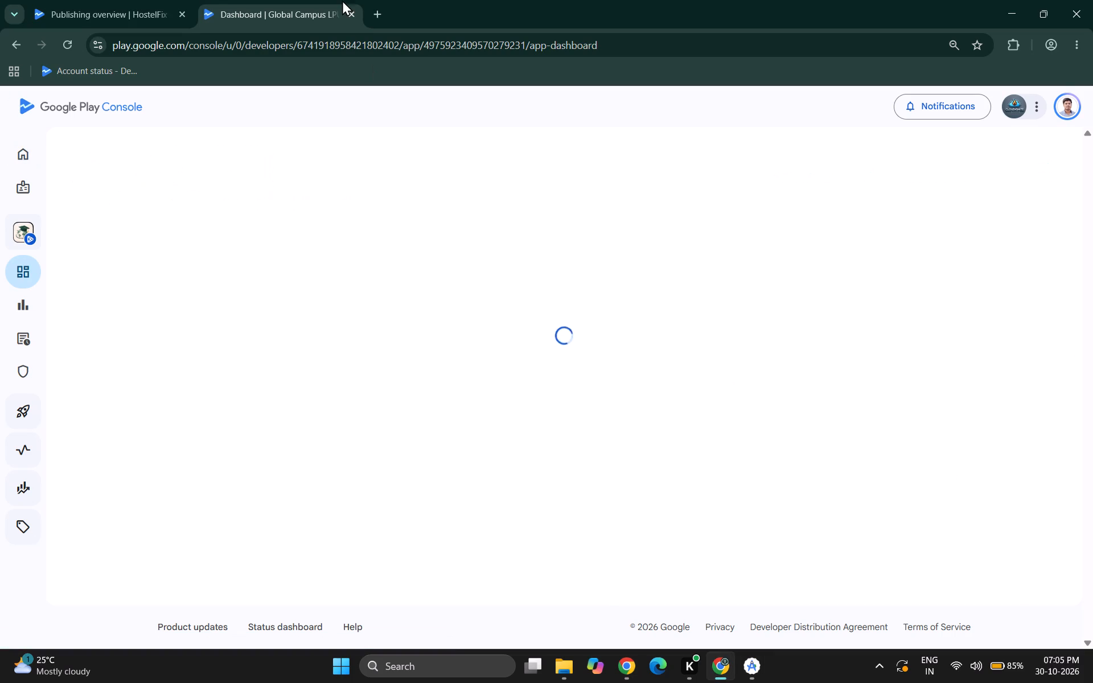
{"action": "left_click", "coordinate": [148, 0]}
{"action": "left_click", "coordinate": [250, 0]}
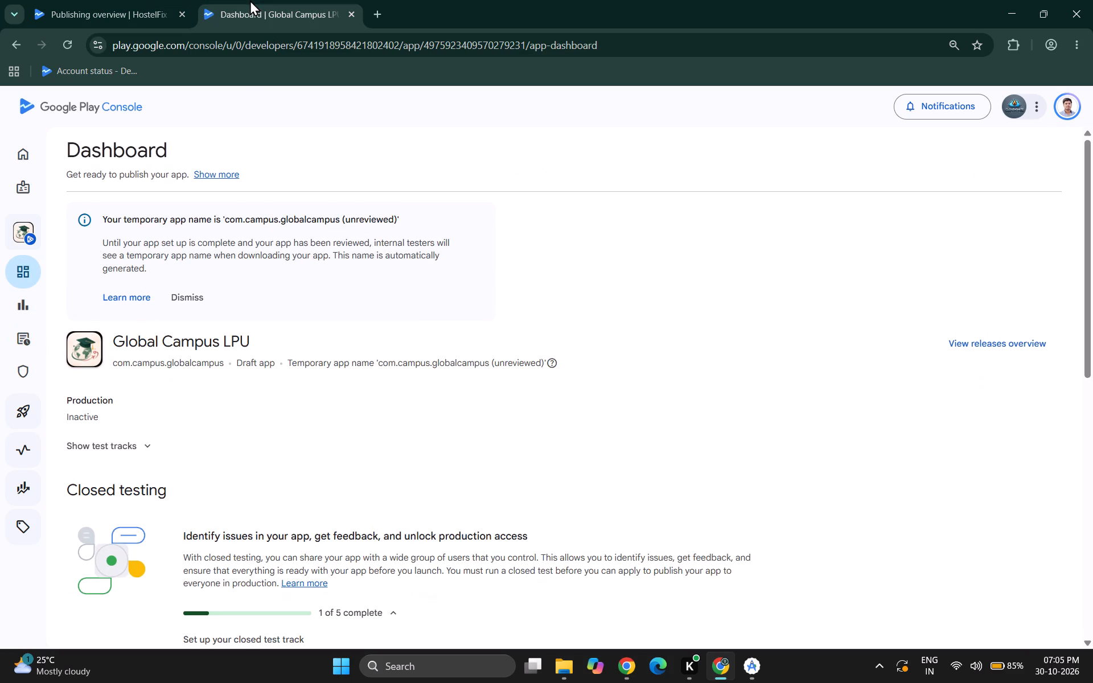
{"action": "scroll", "coordinate": [256, 406], "scroll_direction": "down", "scroll_amount": 6}
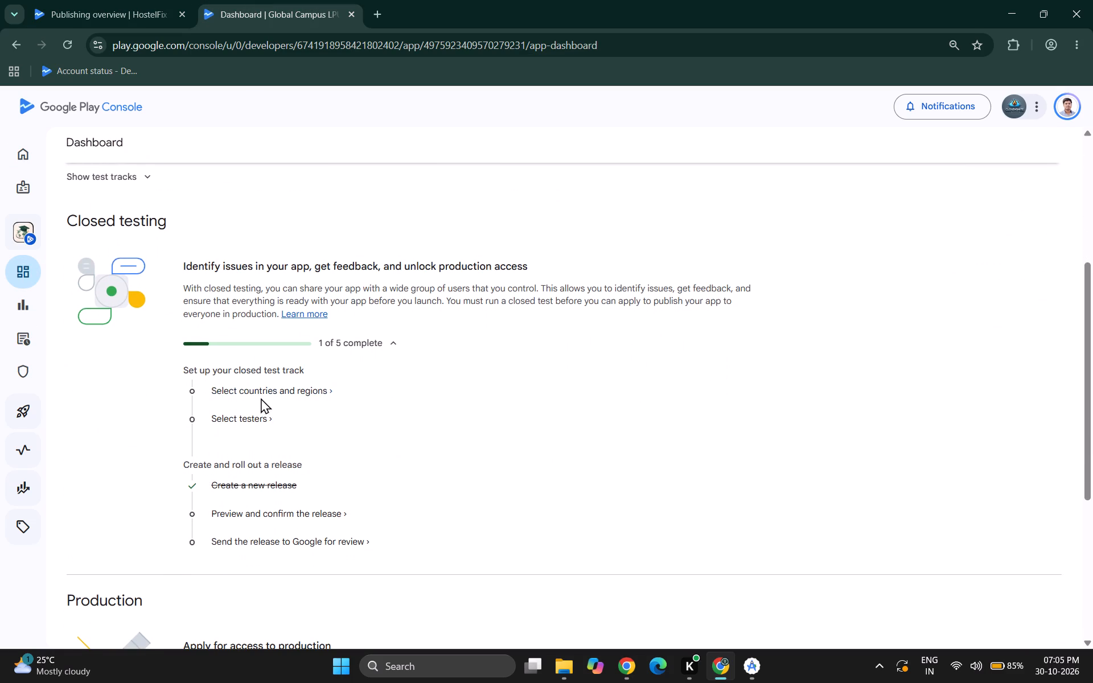
{"action": "left_click", "coordinate": [264, 396]}
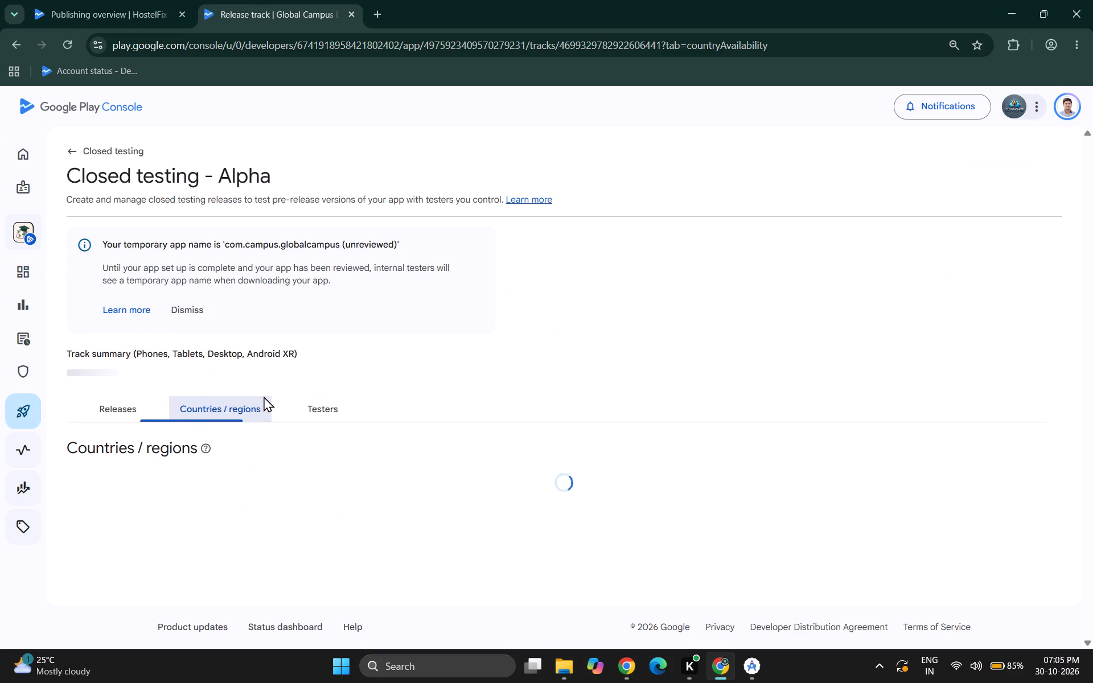
{"action": "scroll", "coordinate": [264, 396], "scroll_direction": "down", "scroll_amount": 5}
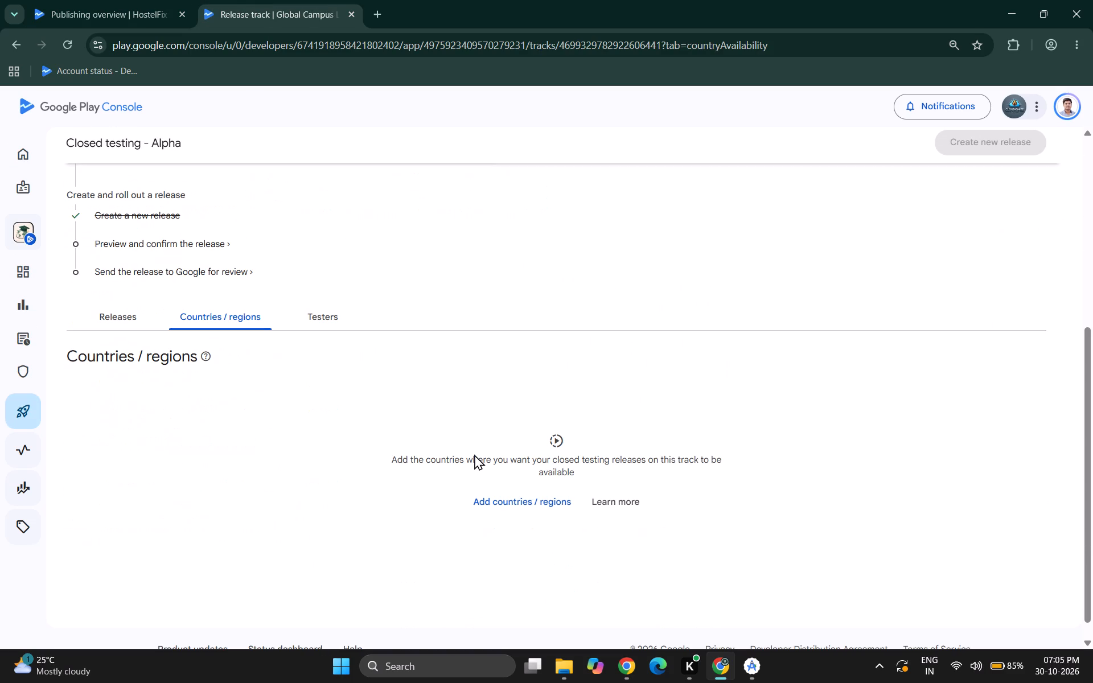
{"action": "left_click", "coordinate": [492, 466]}
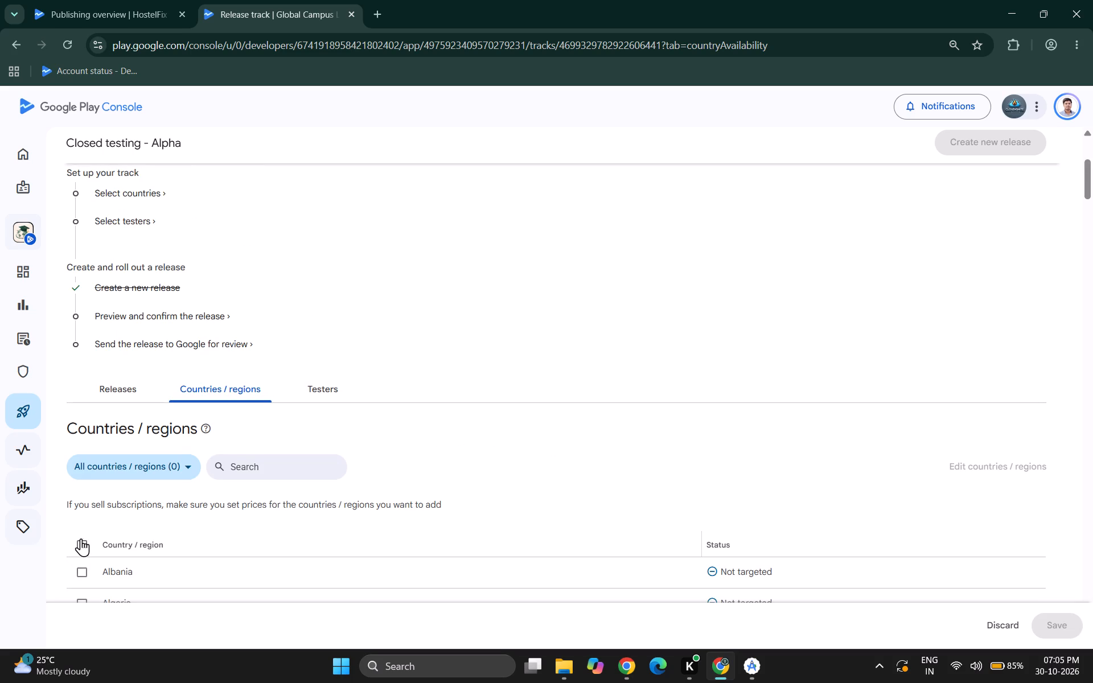
{"action": "left_click", "coordinate": [81, 538]}
{"action": "left_click", "coordinate": [1049, 626]}
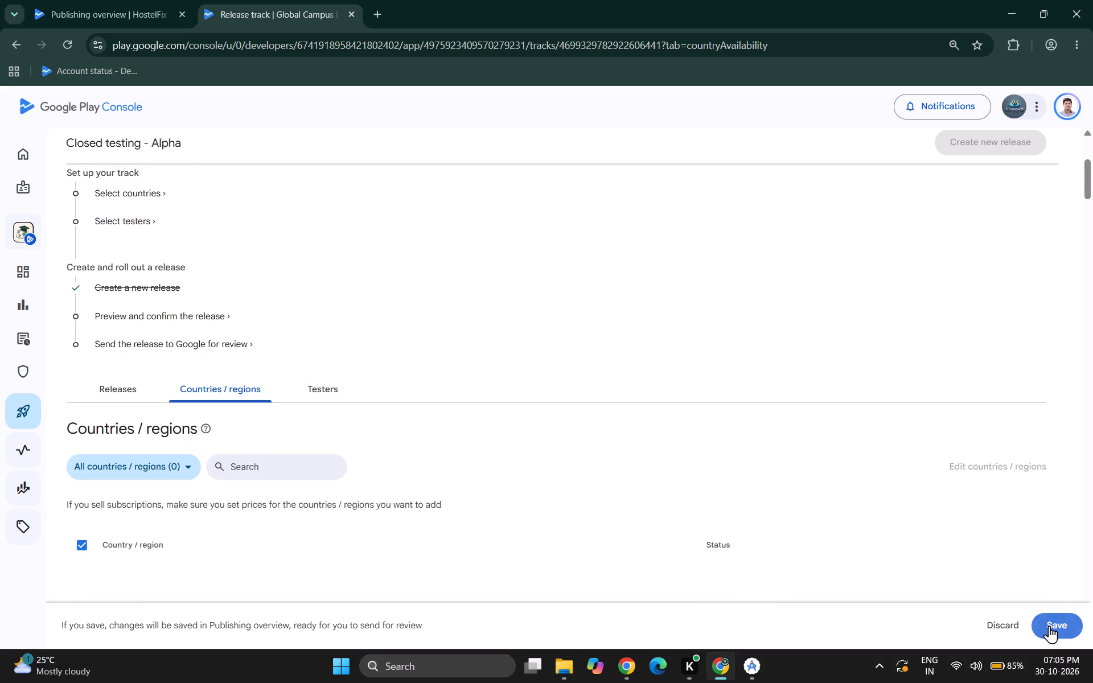
{"action": "scroll", "coordinate": [630, 492], "scroll_direction": "down", "scroll_amount": 2}
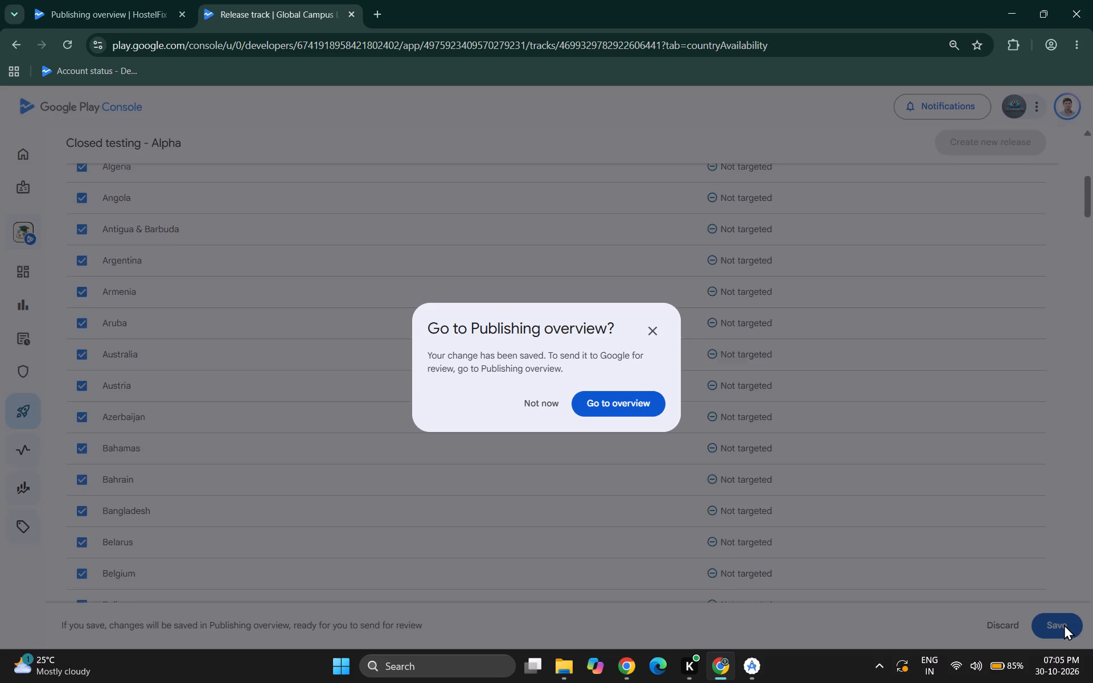
{"action": "left_click", "coordinate": [1064, 624]}
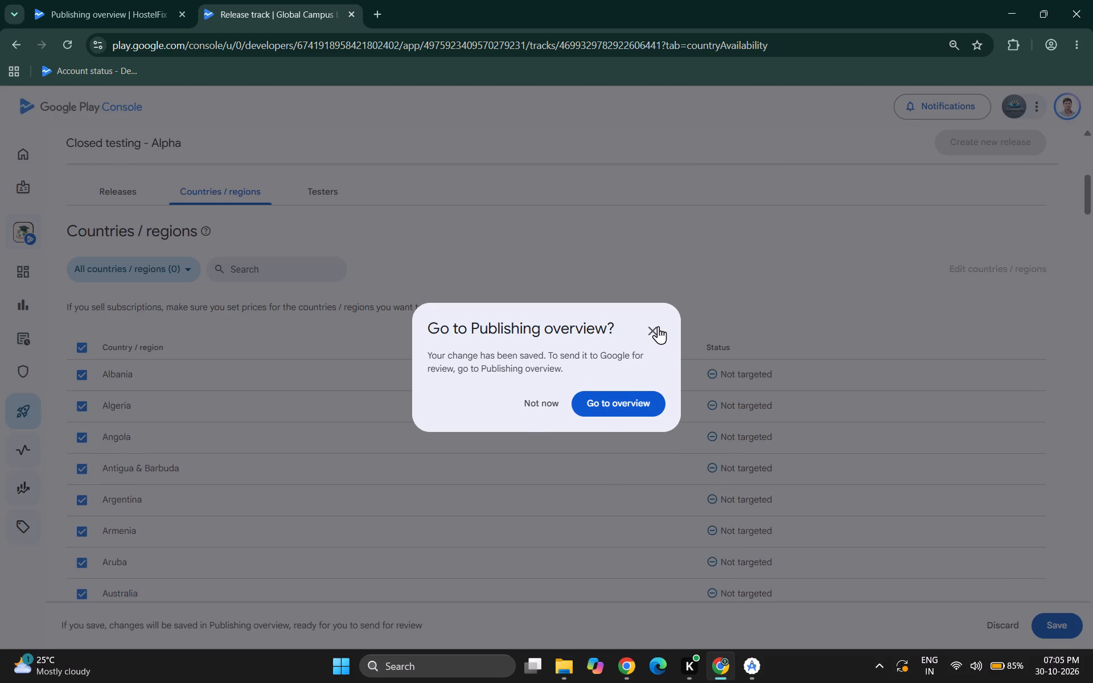
{"action": "left_click", "coordinate": [529, 414]}
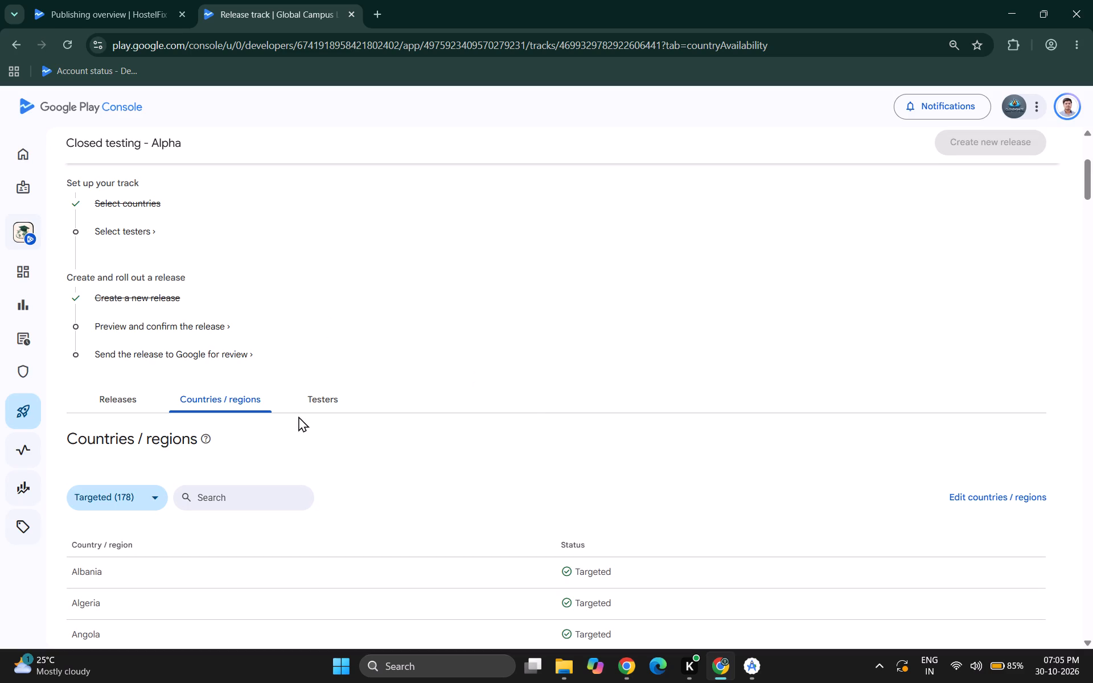
Assign the Tester email list to the Alpha closed testing track, save it and go to the Publishing overview.
{"action": "left_click", "coordinate": [311, 403]}
{"action": "scroll", "coordinate": [311, 403], "scroll_direction": "down", "scroll_amount": 4}
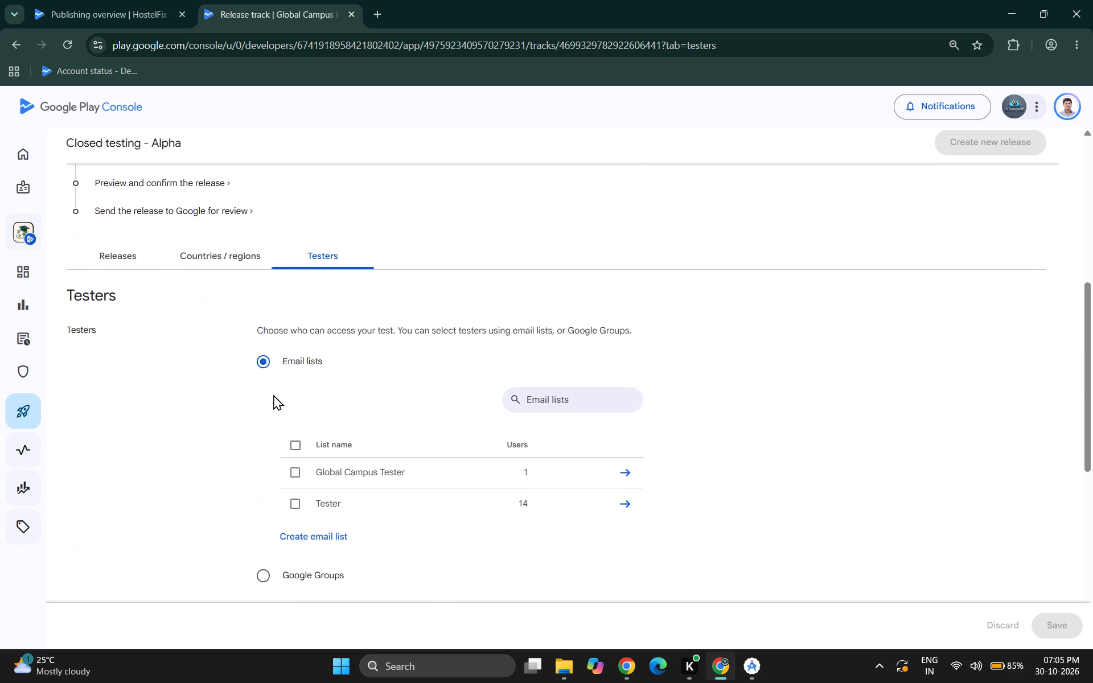
{"action": "scroll", "coordinate": [295, 499], "scroll_direction": "down", "scroll_amount": 1}
{"action": "left_click", "coordinate": [296, 427]}
{"action": "scroll", "coordinate": [296, 427], "scroll_direction": "down", "scroll_amount": 3}
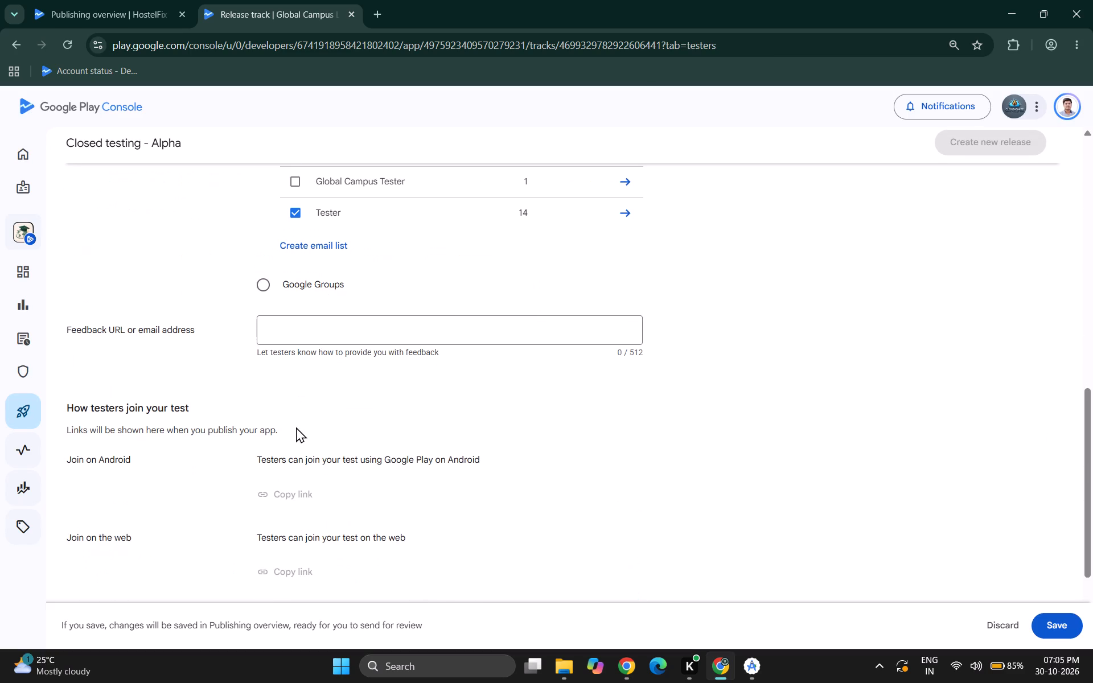
{"action": "scroll", "coordinate": [619, 487], "scroll_direction": "down", "scroll_amount": 3}
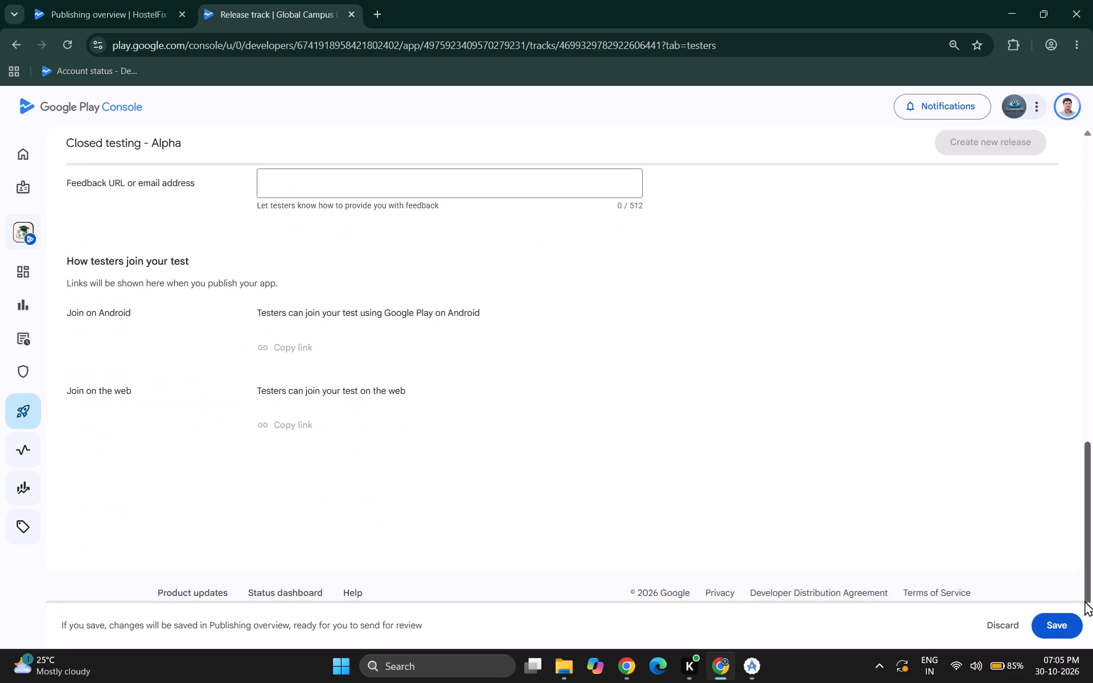
{"action": "left_click", "coordinate": [1050, 622]}
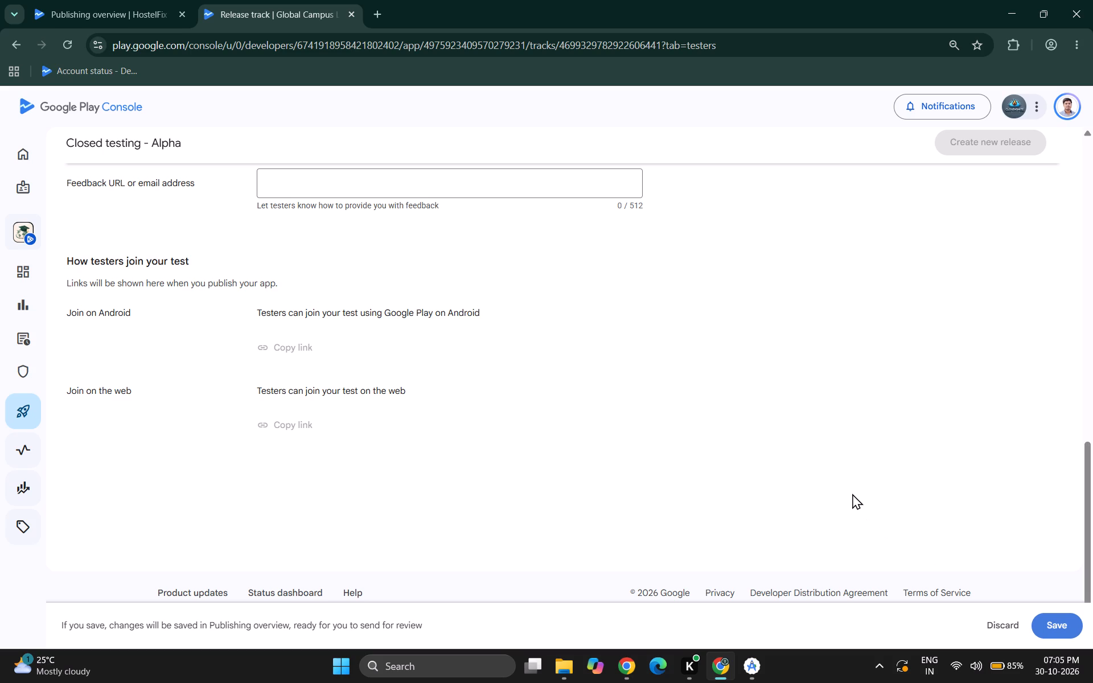
{"action": "scroll", "coordinate": [852, 493], "scroll_direction": "up", "scroll_amount": 3}
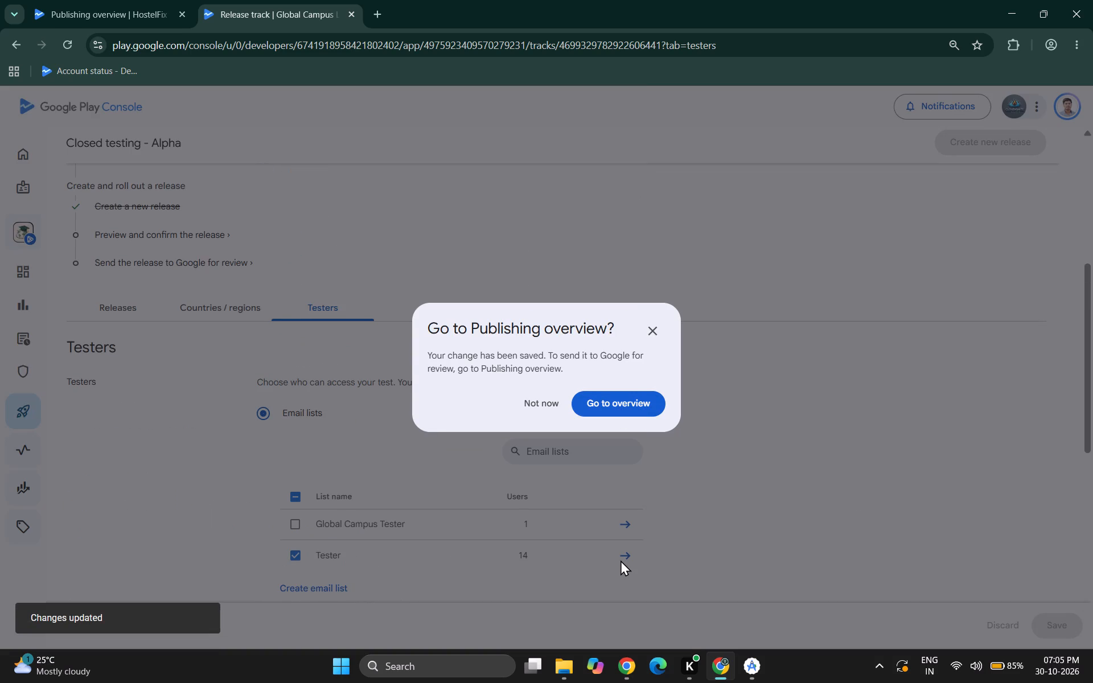
{"action": "scroll", "coordinate": [621, 560], "scroll_direction": "down", "scroll_amount": 4}
{"action": "left_click", "coordinate": [584, 391]}
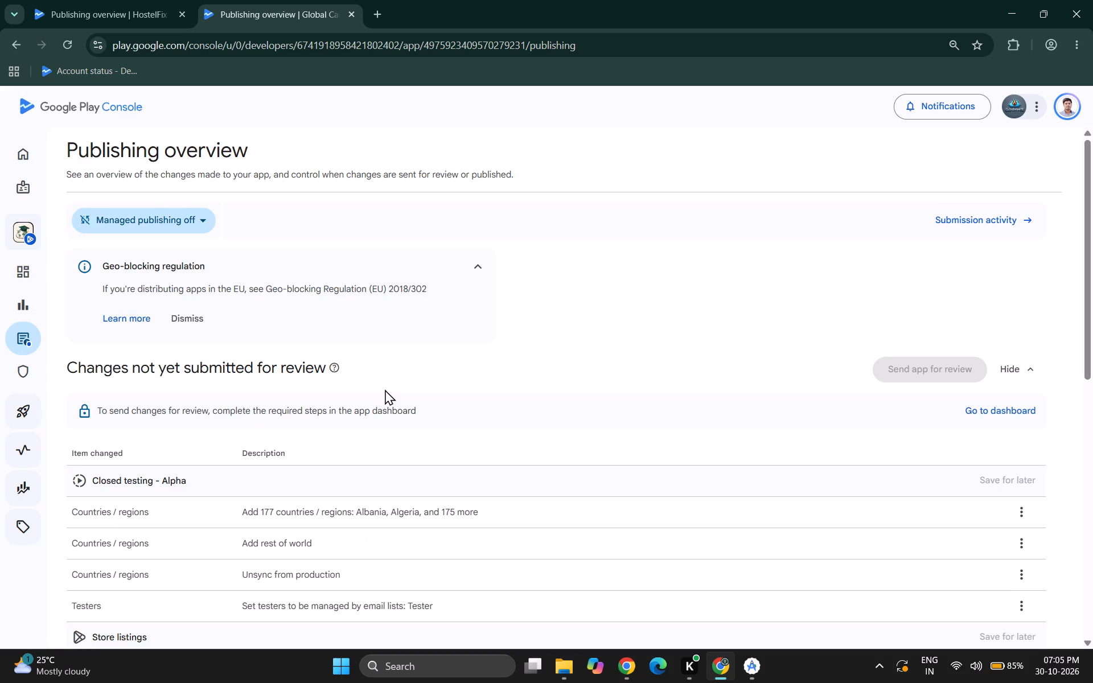
Open the preview and confirmation of Global Campus LPU's draft closed testing release from the dashboard and examine its errors and app bundles.
{"action": "scroll", "coordinate": [385, 389], "scroll_direction": "down", "scroll_amount": 1}
{"action": "left_click", "coordinate": [1007, 356]}
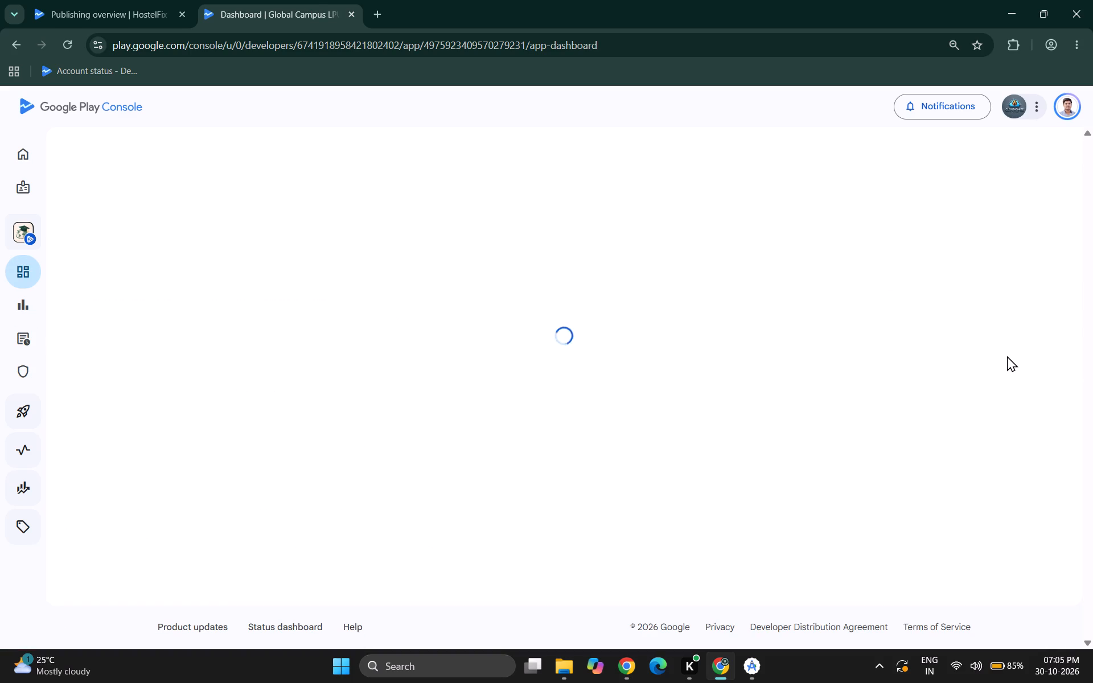
{"action": "scroll", "coordinate": [652, 472], "scroll_direction": "down", "scroll_amount": 4}
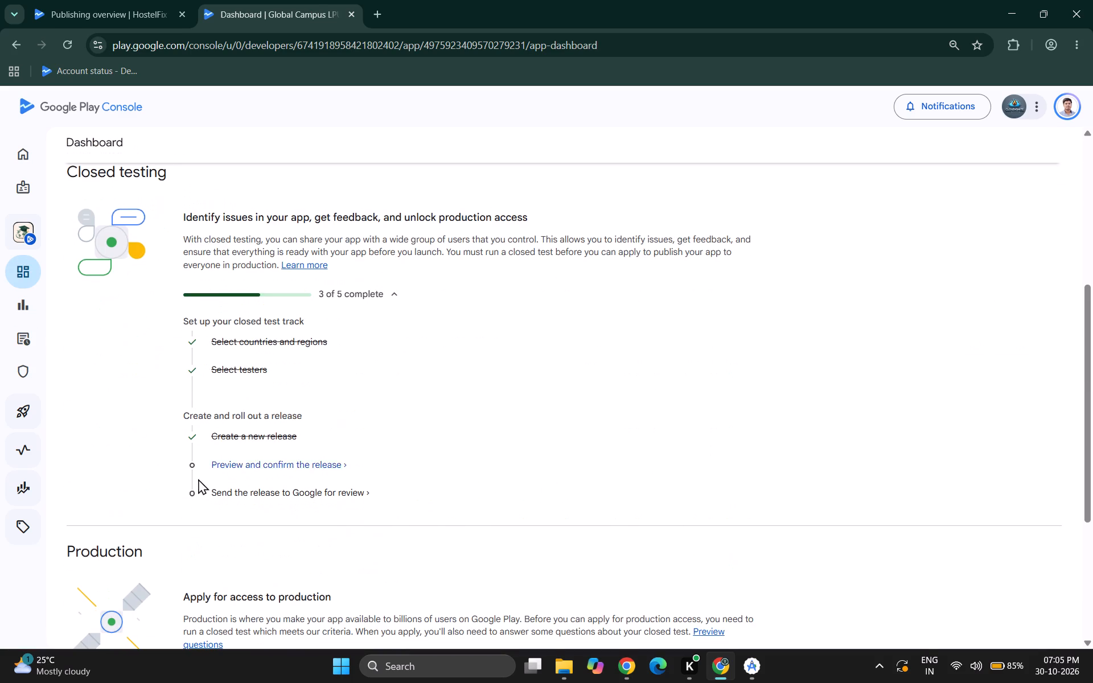
{"action": "left_click", "coordinate": [245, 455]}
{"action": "left_click", "coordinate": [243, 460]}
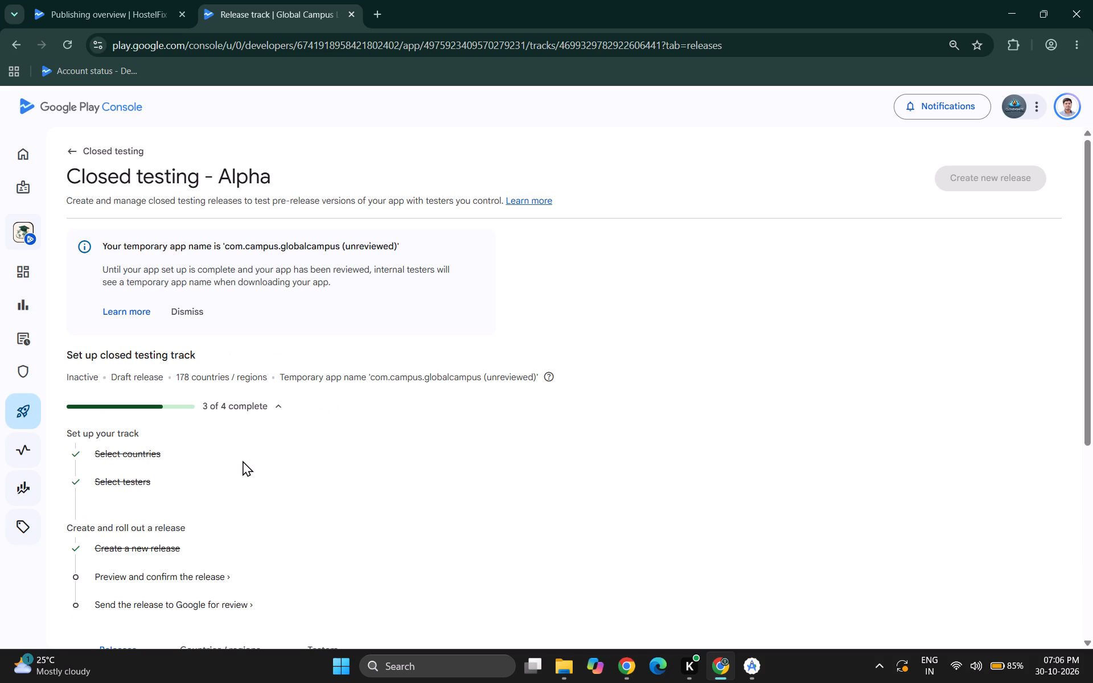
{"action": "scroll", "coordinate": [243, 460], "scroll_direction": "down", "scroll_amount": 2}
{"action": "left_click", "coordinate": [207, 454]}
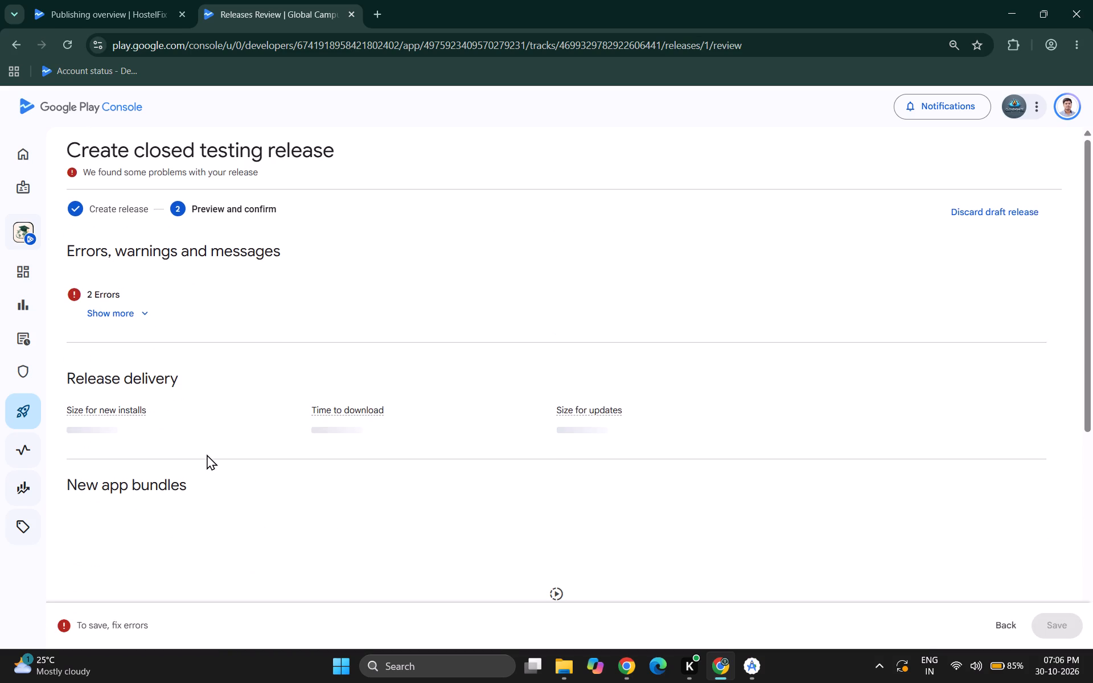
{"action": "left_click", "coordinate": [130, 314]}
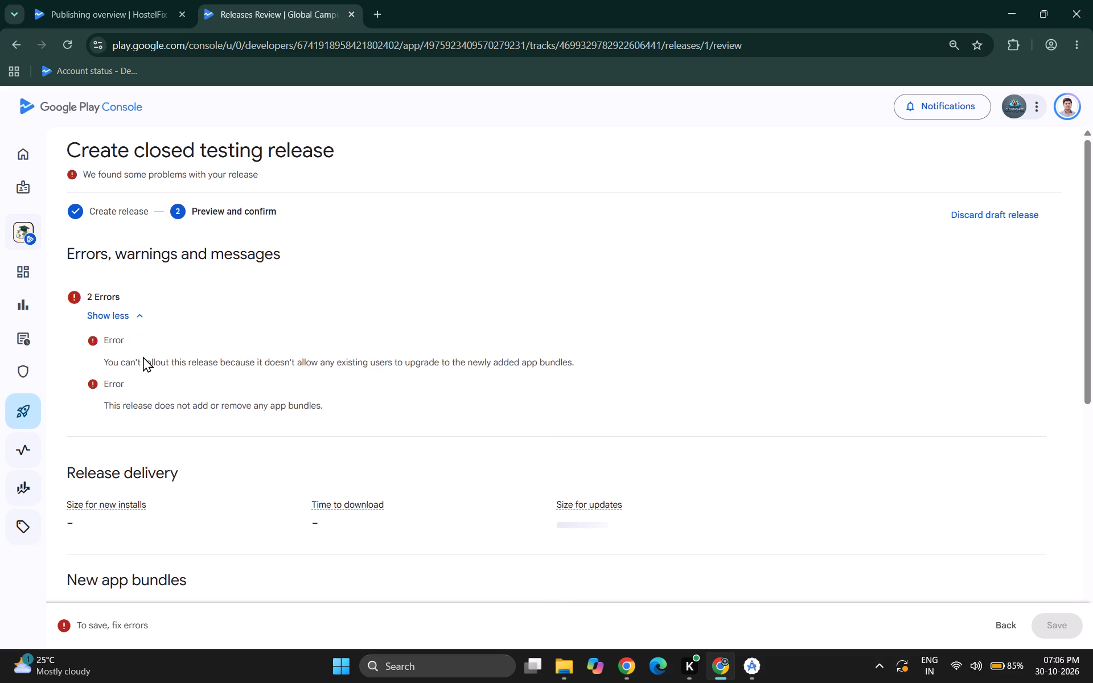
{"action": "scroll", "coordinate": [143, 356], "scroll_direction": "down", "scroll_amount": 4}
{"action": "scroll", "coordinate": [196, 446], "scroll_direction": "down", "scroll_amount": 5}
{"action": "scroll", "coordinate": [196, 446], "scroll_direction": "up", "scroll_amount": 6}
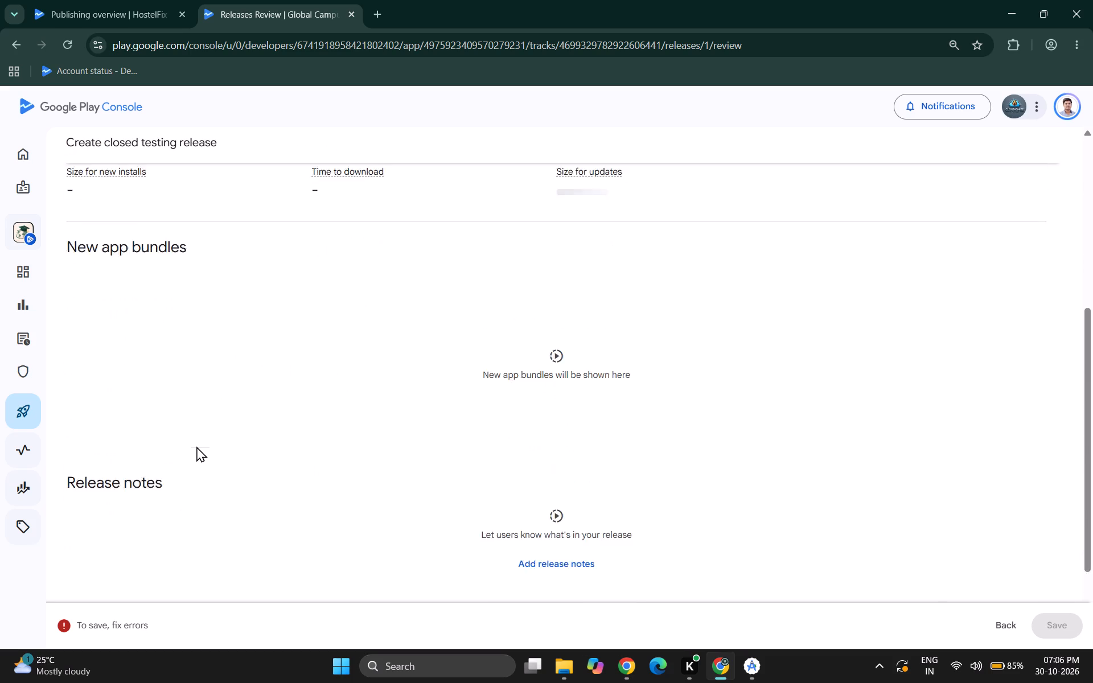
{"action": "scroll", "coordinate": [196, 446], "scroll_direction": "up", "scroll_amount": 1}
Go back to the Create release stage of the Global Campus LPU closed testing release.
{"action": "left_click", "coordinate": [95, 213]}
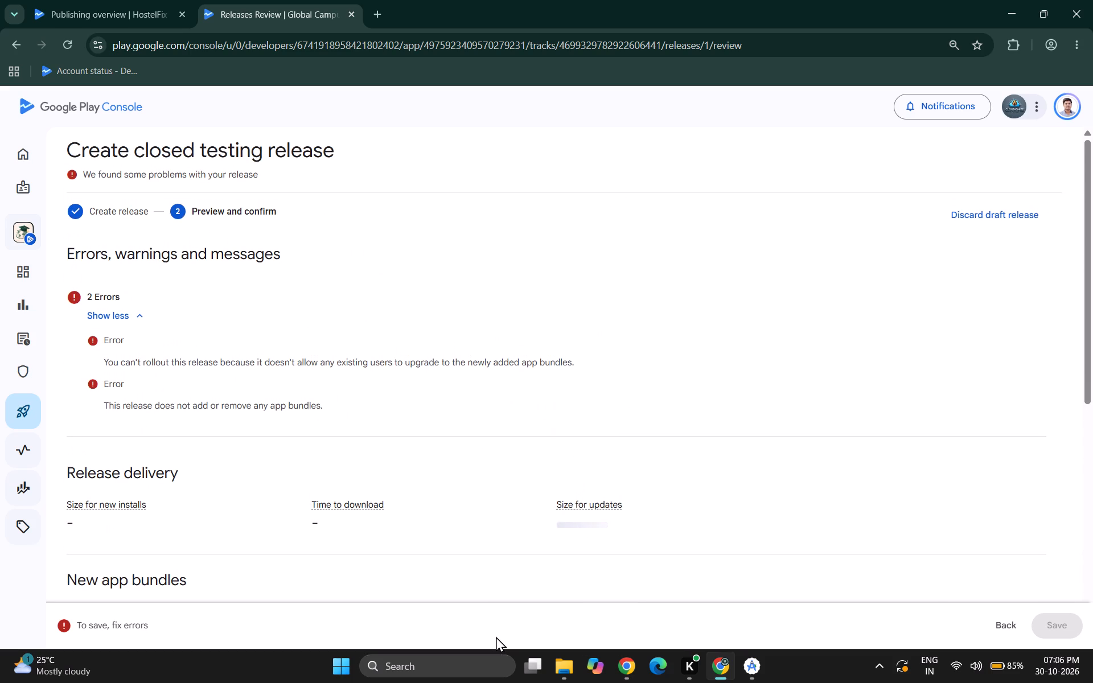
{"action": "left_click", "coordinate": [995, 620]}
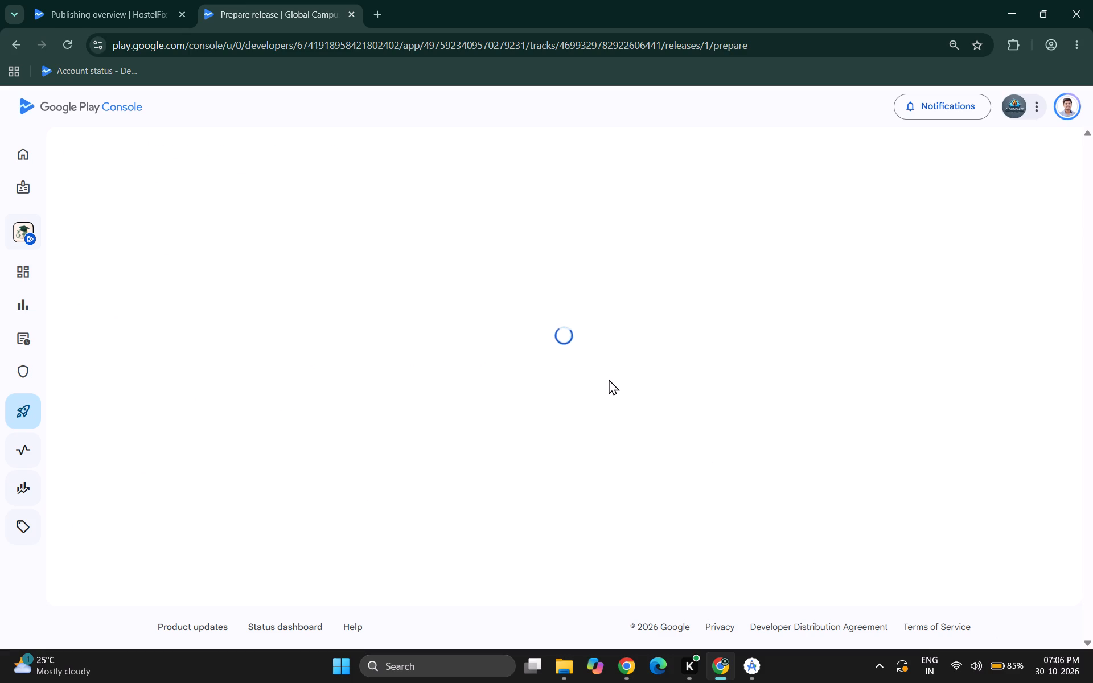
Check the HostelFix LPU Publishing overview for the progress of the quick checks and the pending changes.
{"action": "left_click", "coordinate": [0, 0]}
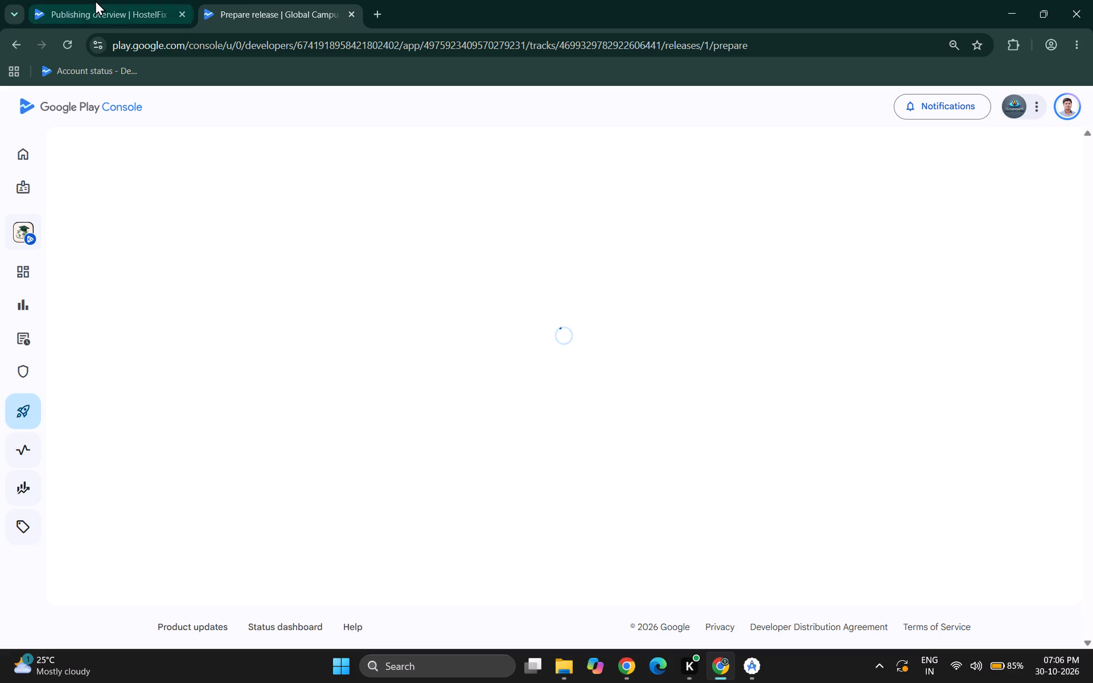
{"action": "left_click", "coordinate": [95, 0]}
{"action": "scroll", "coordinate": [334, 307], "scroll_direction": "down", "scroll_amount": 2}
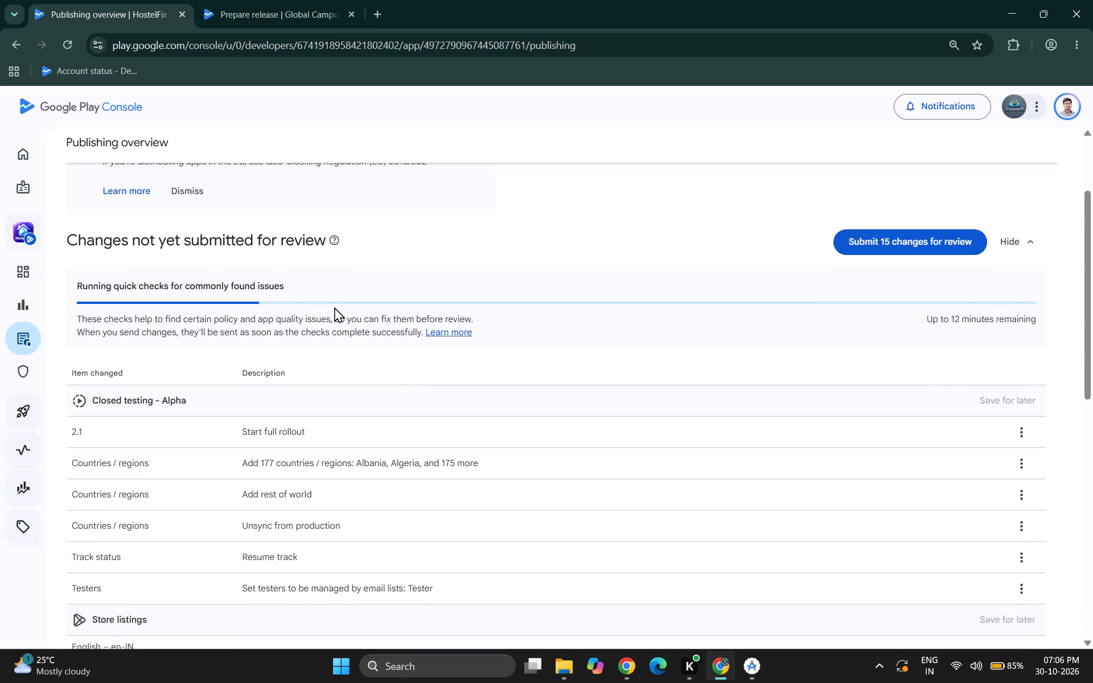
{"action": "scroll", "coordinate": [334, 307], "scroll_direction": "down", "scroll_amount": 4}
{"action": "scroll", "coordinate": [334, 307], "scroll_direction": "up", "scroll_amount": 11}
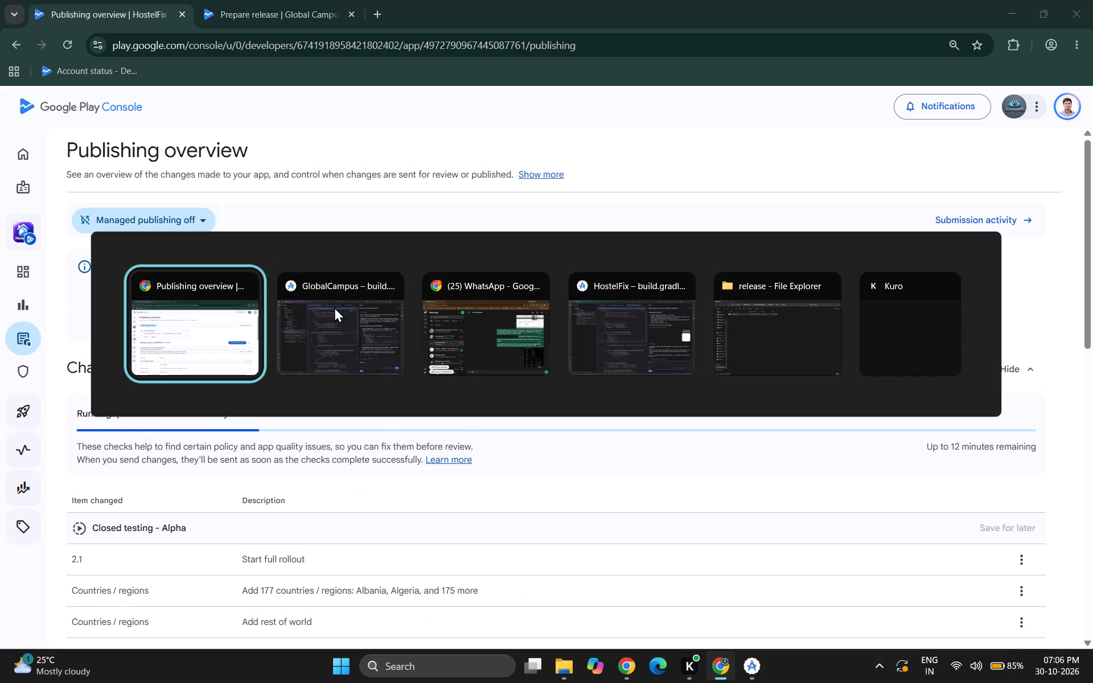
Return to the Global Campus LPU draft closed testing release and look over its app bundles and release details sections.
{"action": "left_click", "coordinate": [302, 0]}
{"action": "scroll", "coordinate": [524, 467], "scroll_direction": "down", "scroll_amount": 1}
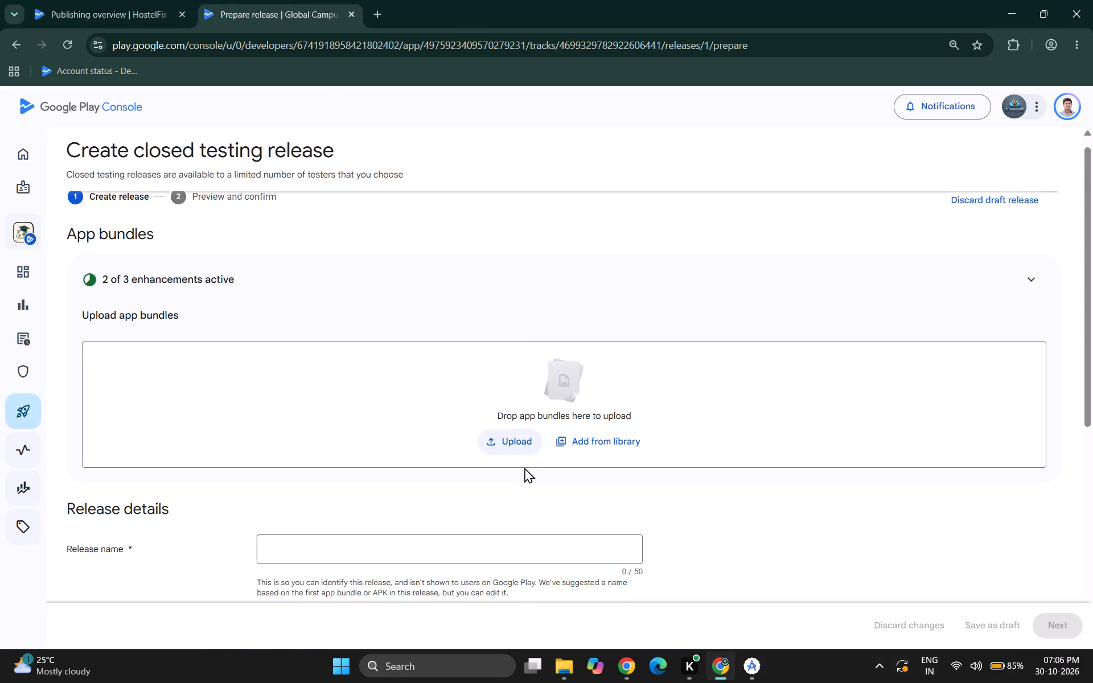
{"action": "scroll", "coordinate": [524, 467], "scroll_direction": "down", "scroll_amount": 1}
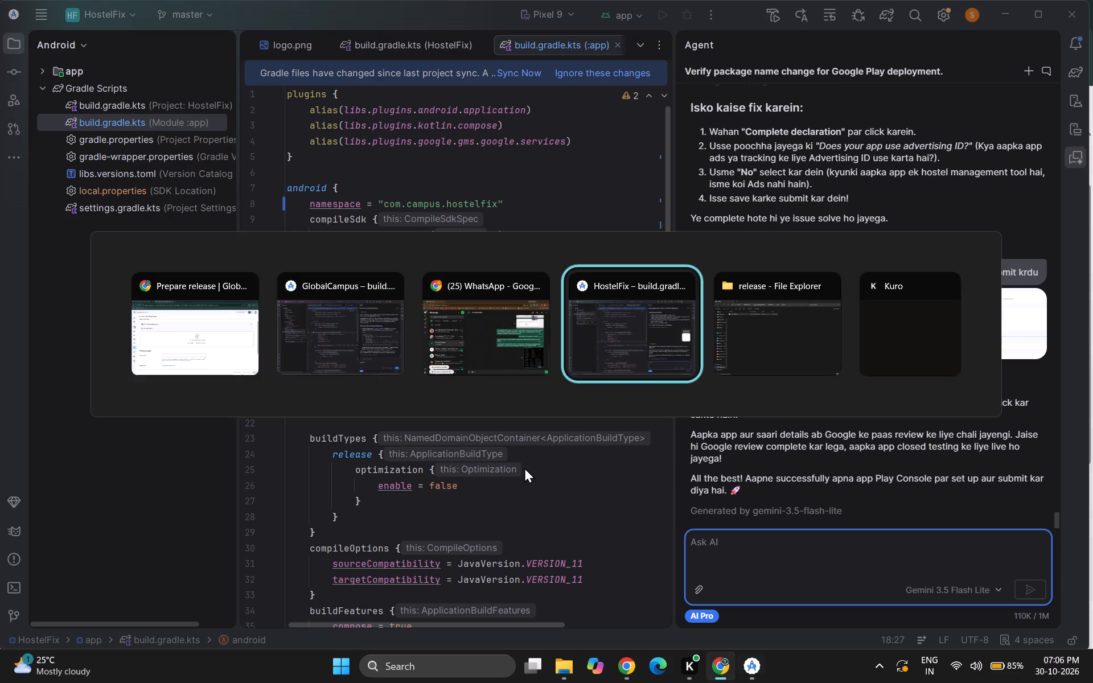
Switch to Android Studio and close the HostelFix project window.
{"action": "left_click", "coordinate": [1092, 0]}
{"action": "left_click", "coordinate": [1078, 11]}
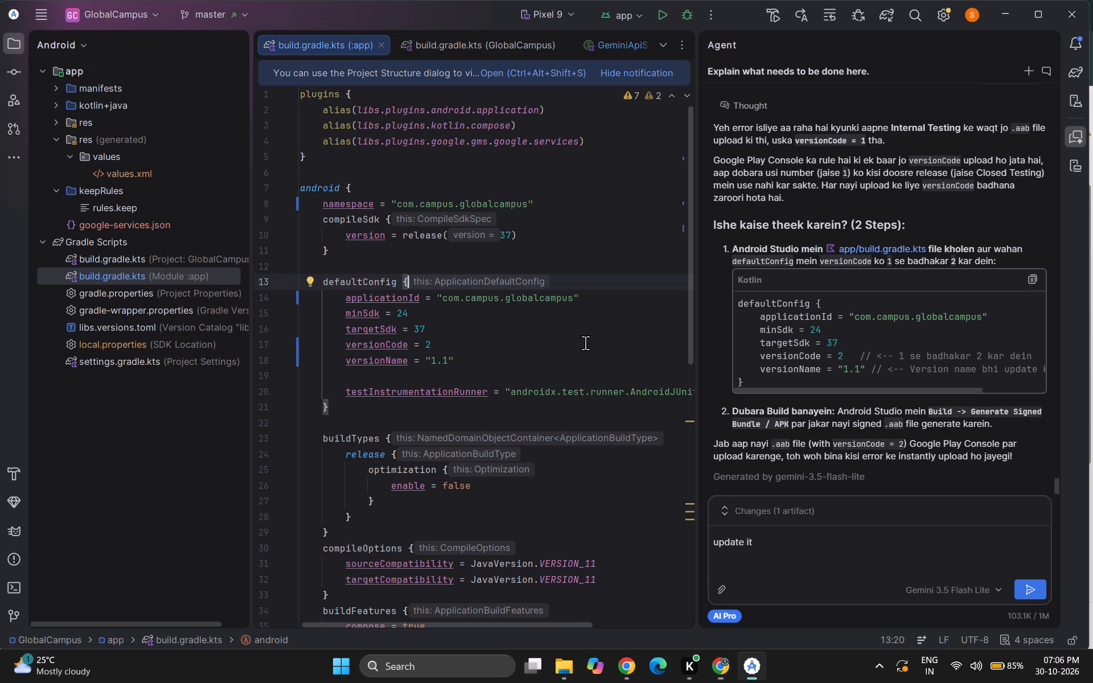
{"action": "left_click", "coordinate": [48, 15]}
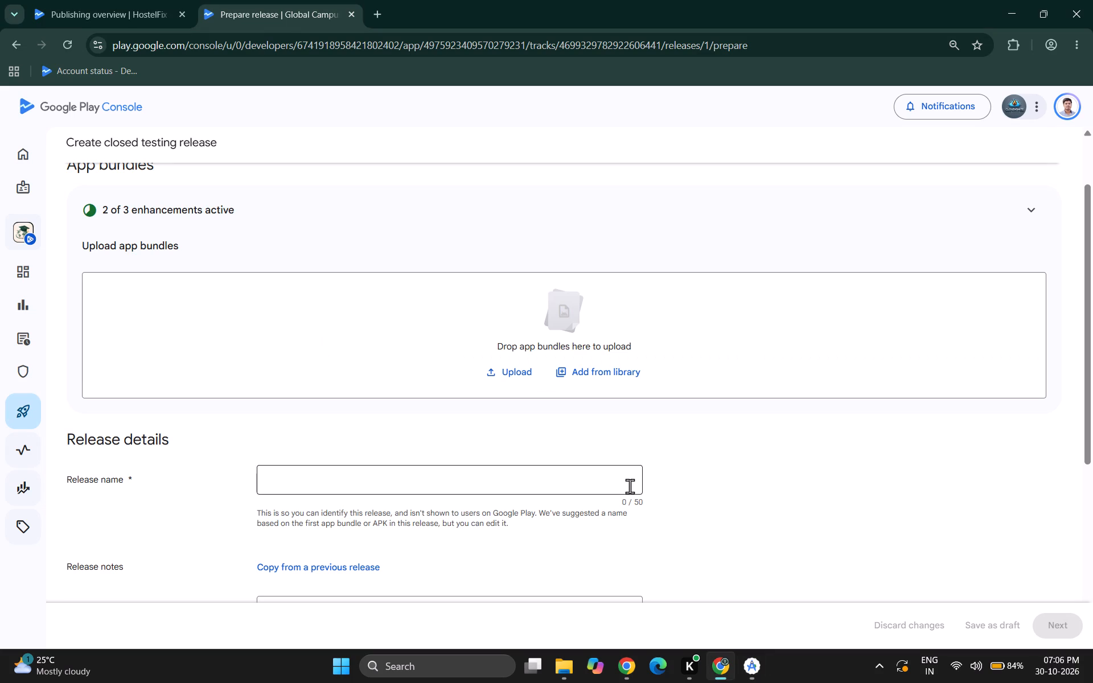
Back in the Global Campus LPU closed testing release in Chrome, set the release name to 1.1.
{"action": "scroll", "coordinate": [630, 486], "scroll_direction": "down", "scroll_amount": 3}
{"action": "left_click", "coordinate": [424, 287]}
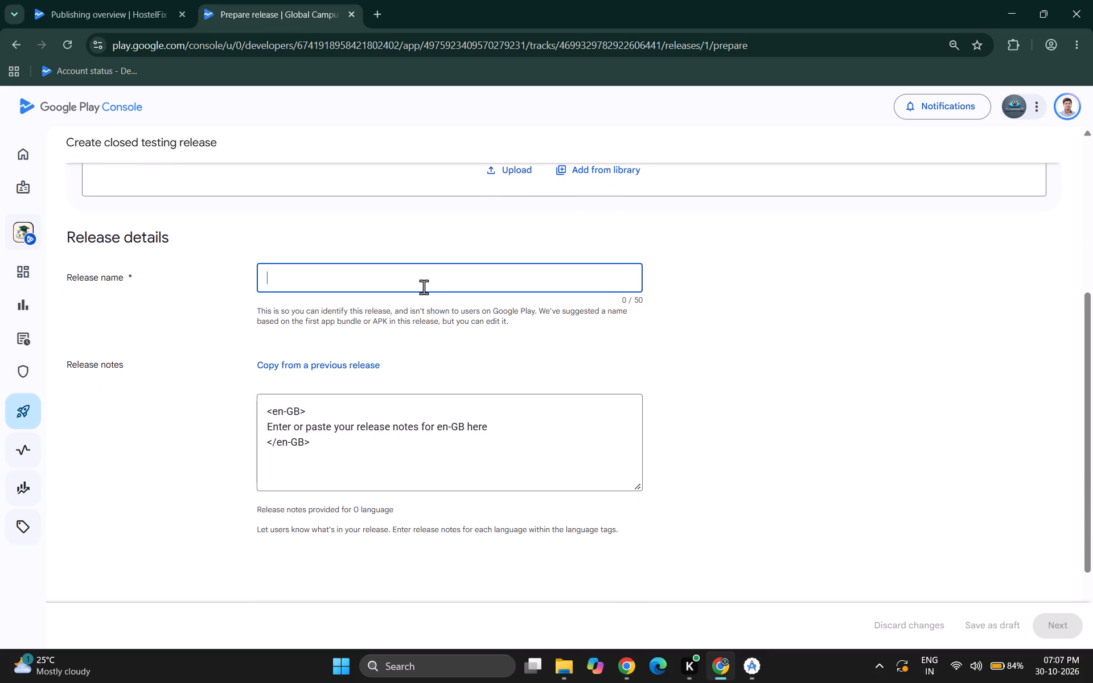
{"action": "type", "text": "1.1"}
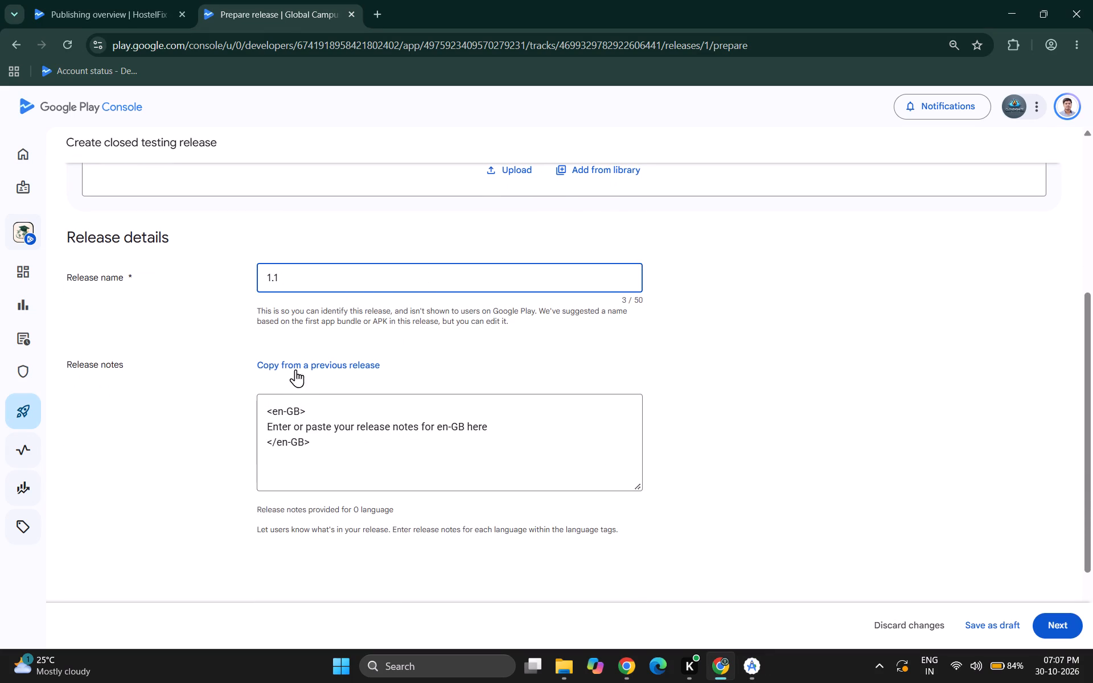
Copy the release notes from the previous Internal testing release 1.0.0 into the Global Campus LPU closed testing release.
{"action": "left_click", "coordinate": [305, 377]}
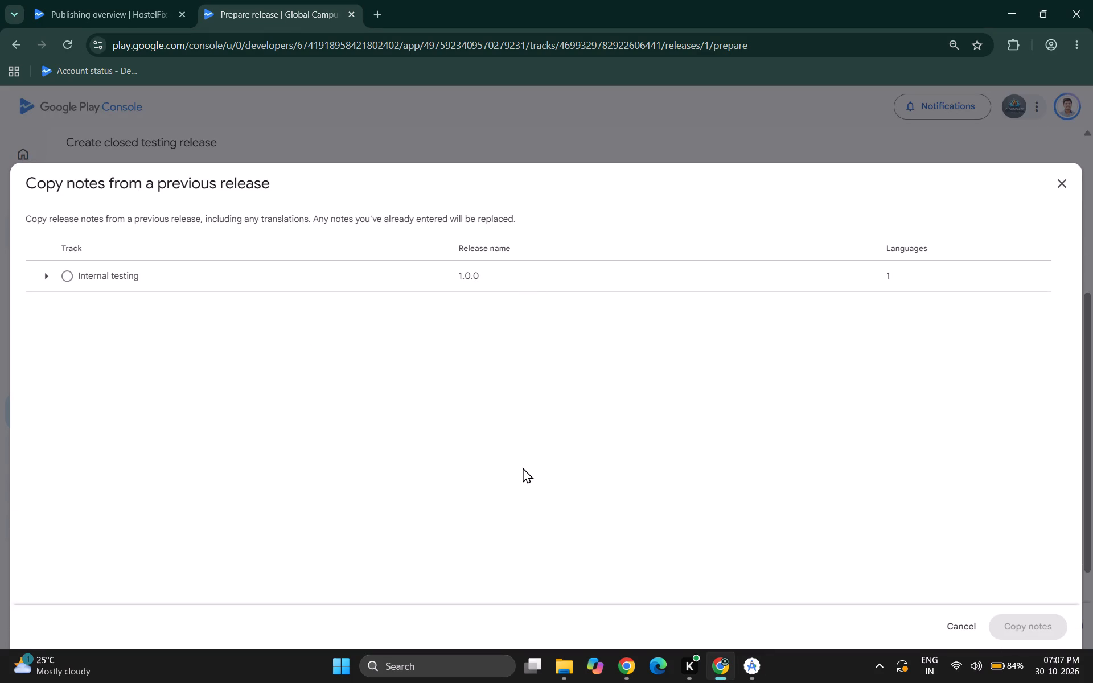
{"action": "left_click", "coordinate": [602, 287]}
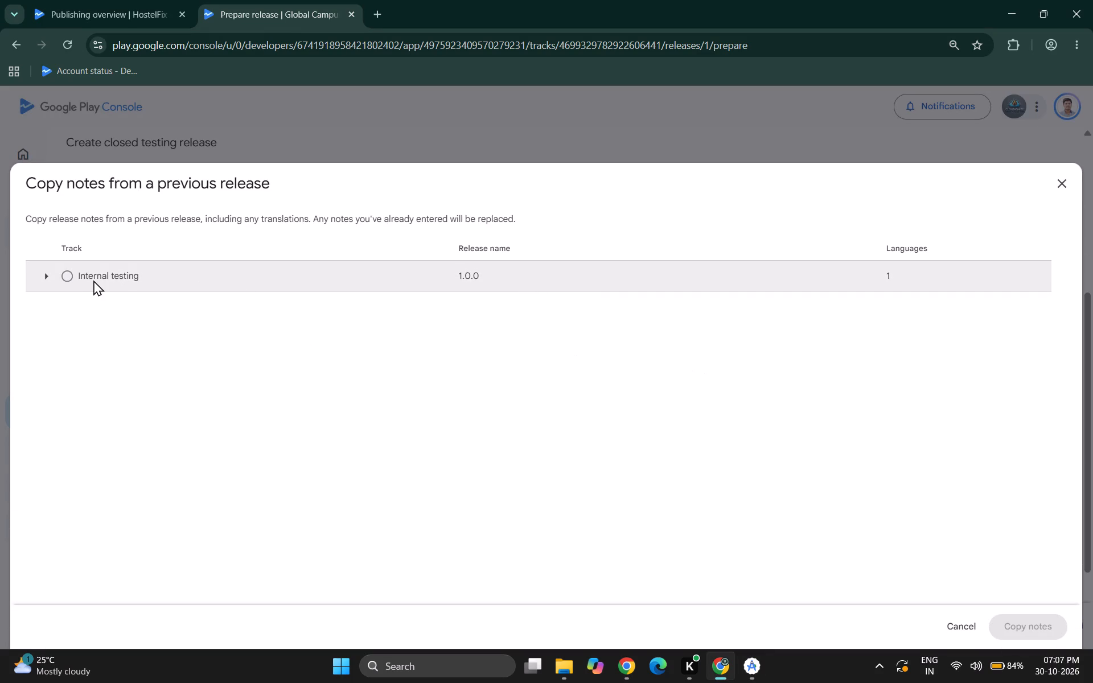
{"action": "left_click", "coordinate": [85, 279]}
{"action": "left_click", "coordinate": [66, 277]}
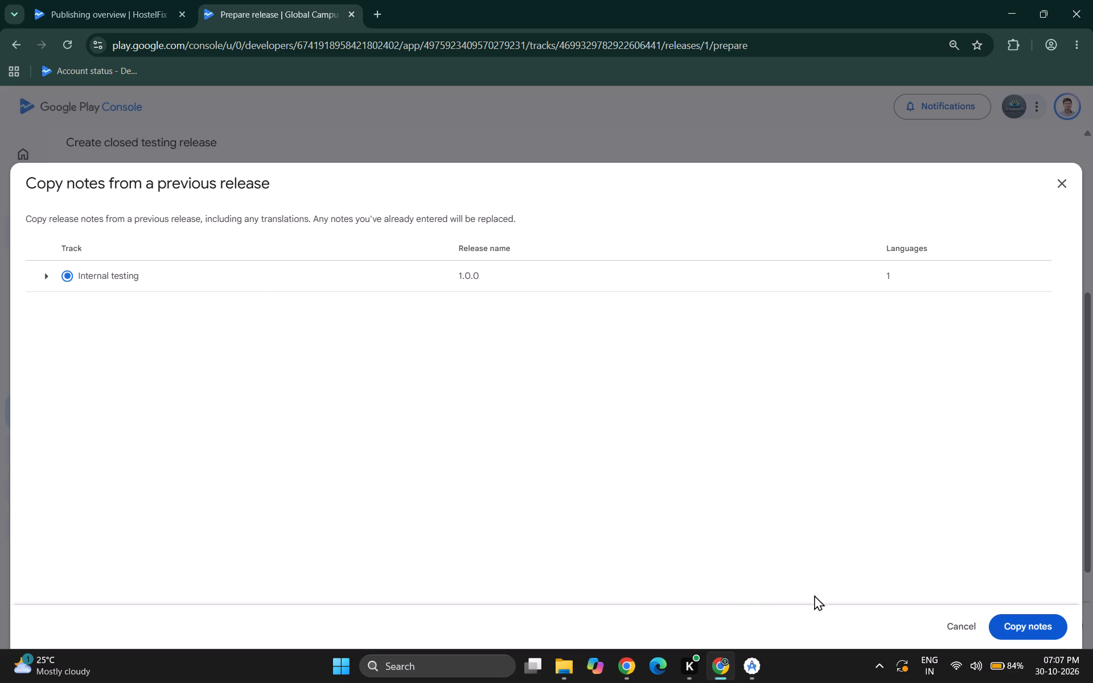
{"action": "left_click", "coordinate": [1059, 627]}
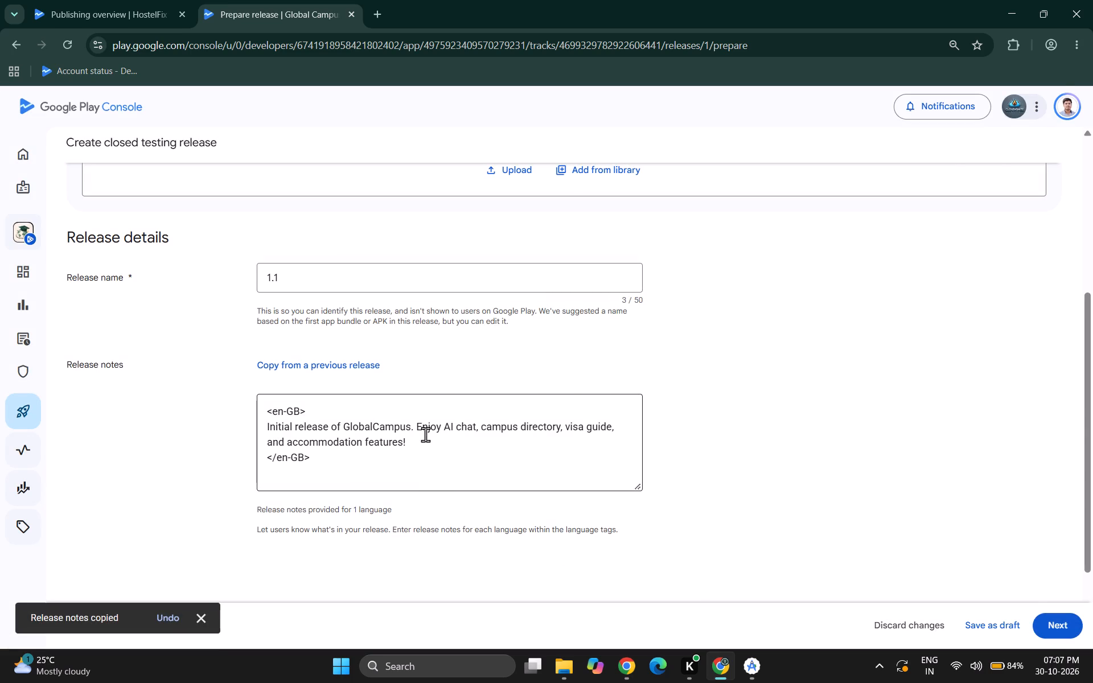
{"action": "scroll", "coordinate": [442, 397], "scroll_direction": "up", "scroll_amount": 9}
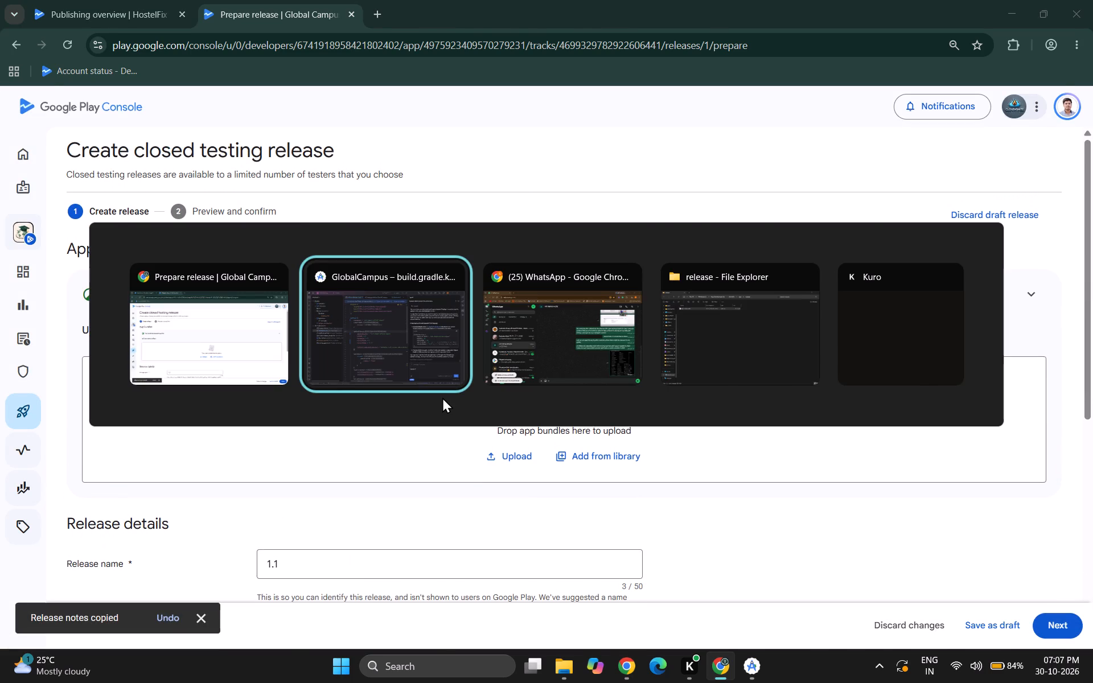
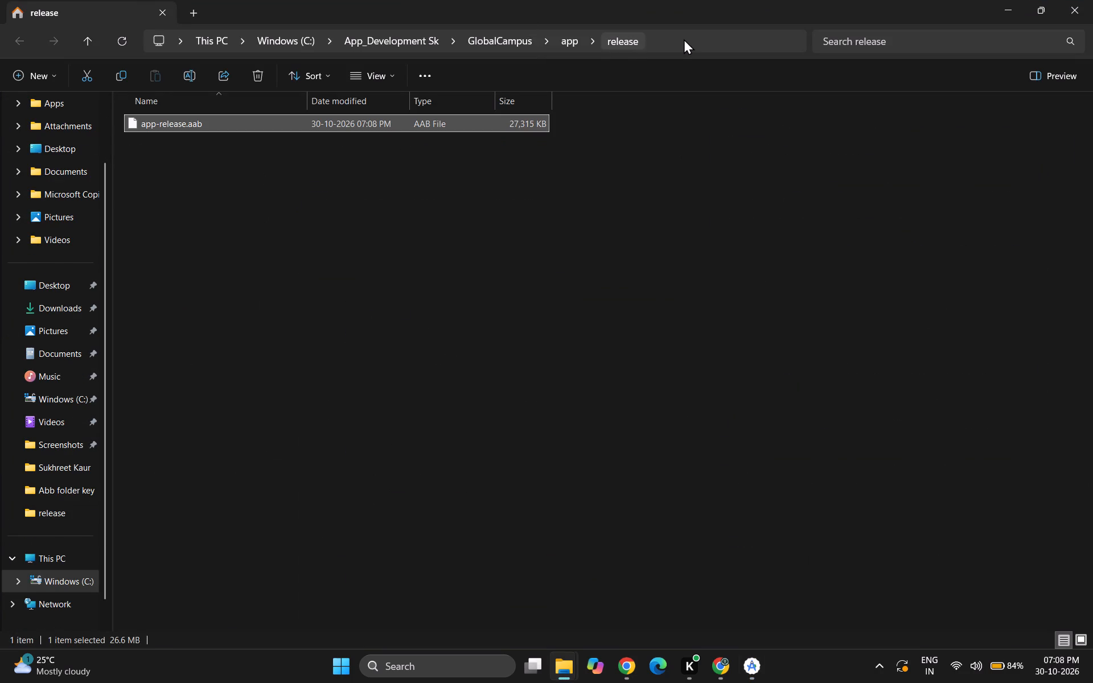
Upload app-release.aab from the GlobalCampus project's app\release folder to the Global Campus LPU closed testing release in Chrome.
{"action": "left_click", "coordinate": [684, 39]}
{"action": "key", "text": "ctrl+c"}
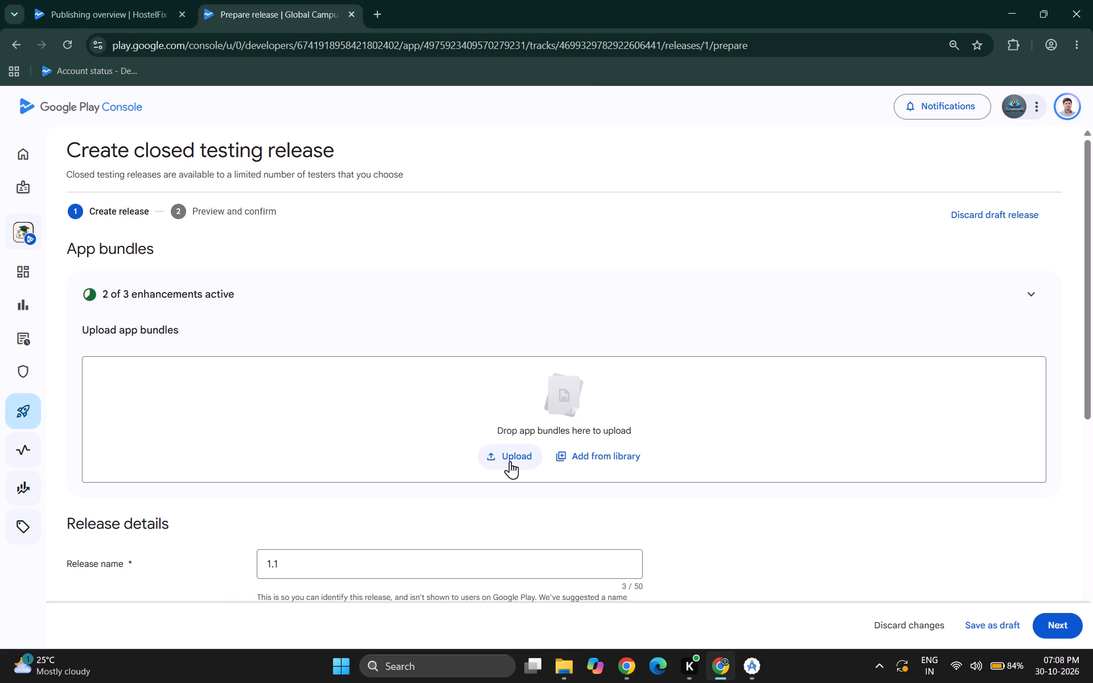
{"action": "left_click", "coordinate": [510, 461]}
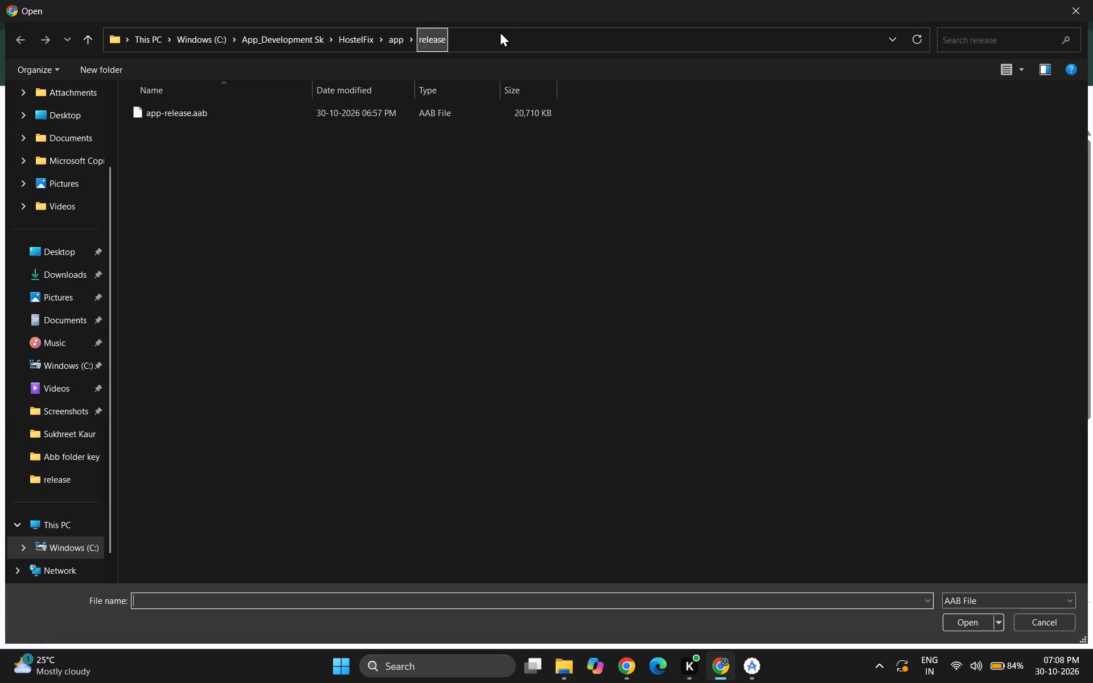
{"action": "left_click", "coordinate": [500, 31]}
{"action": "key", "text": "ctrl+v"}
{"action": "key", "text": "Return"}
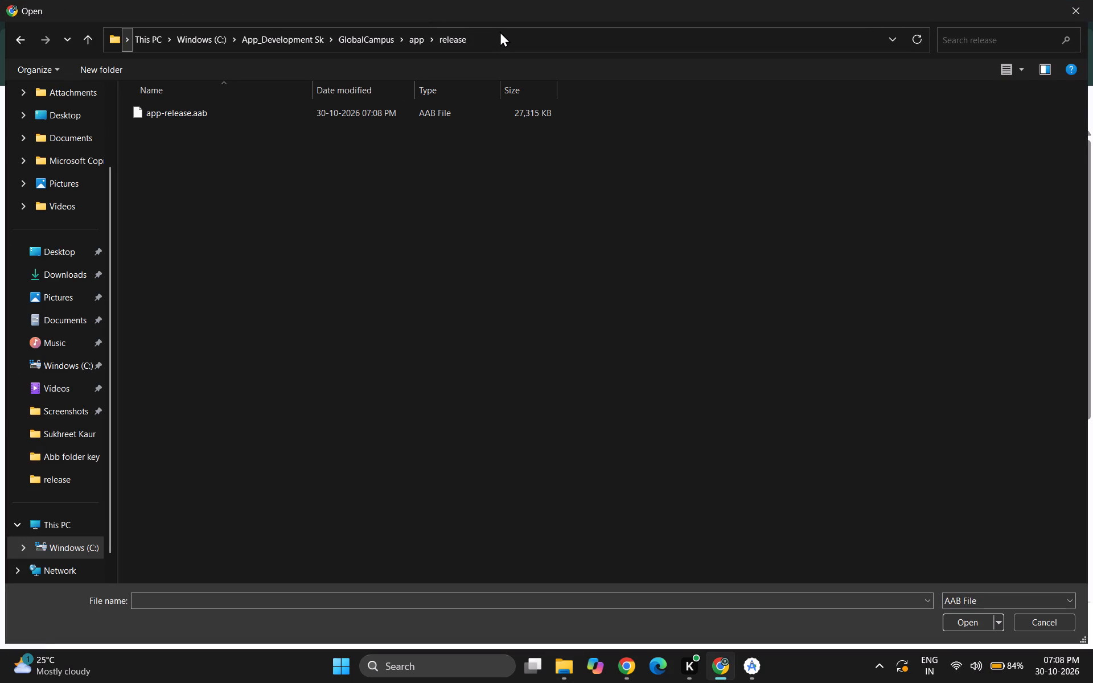
{"action": "double_click", "coordinate": [455, 107]}
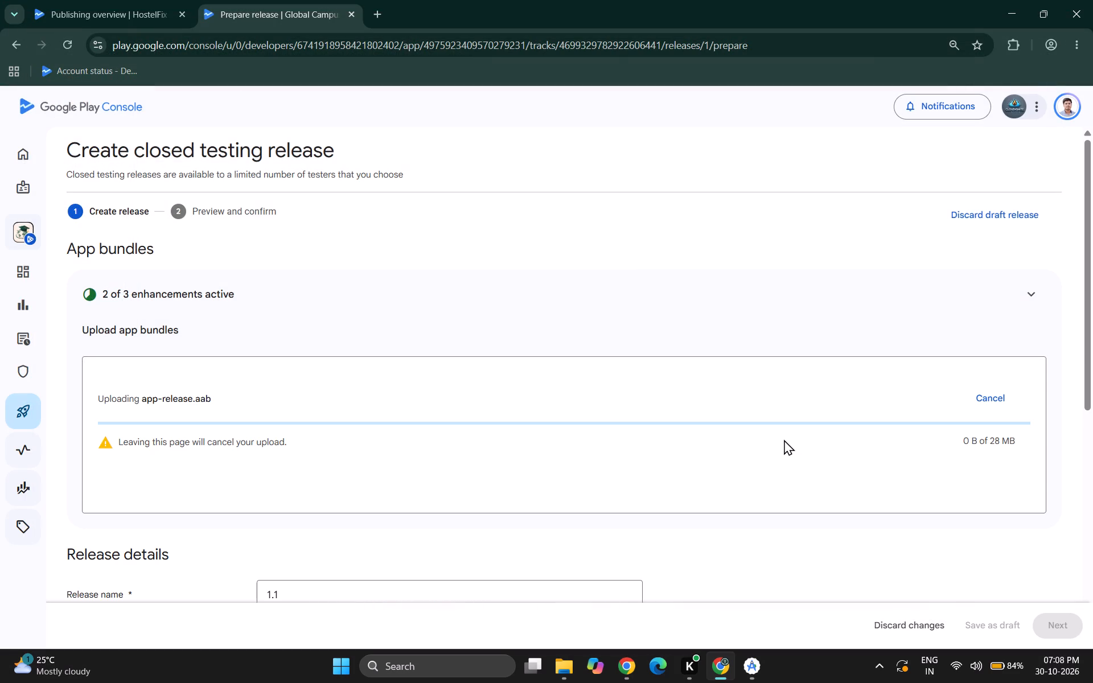
Monitor the quick checks on HostelFix's publishing overview and the app bundle processing in the Global Campus LPU closed testing release.
{"action": "left_click", "coordinate": [138, 0]}
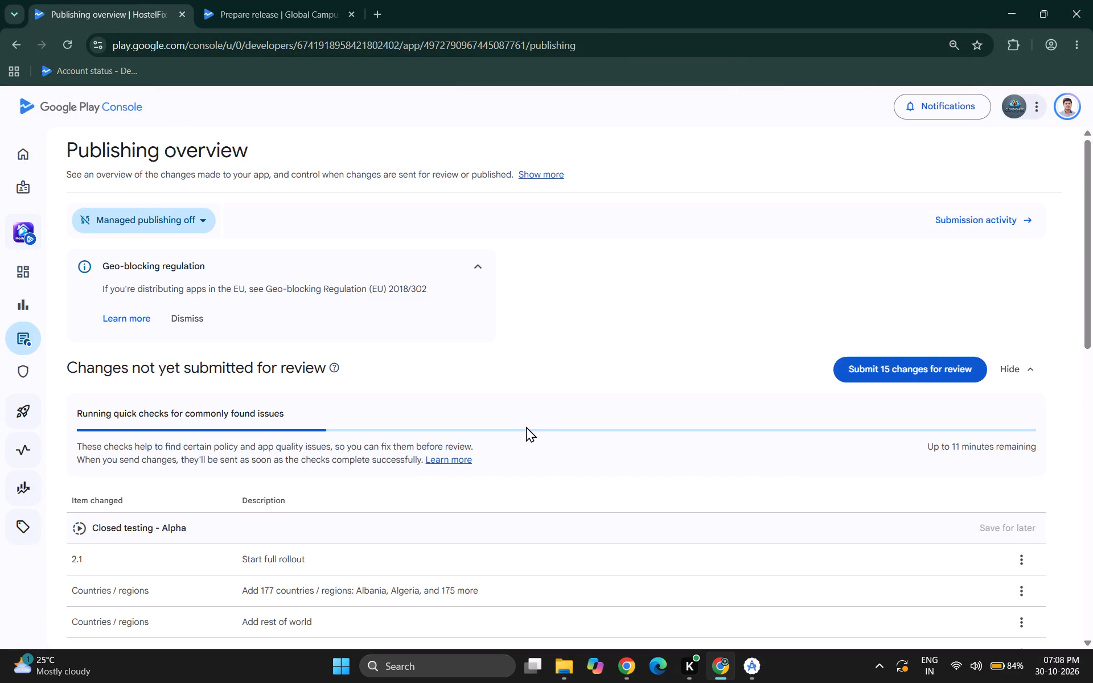
{"action": "scroll", "coordinate": [526, 426], "scroll_direction": "down", "scroll_amount": 3}
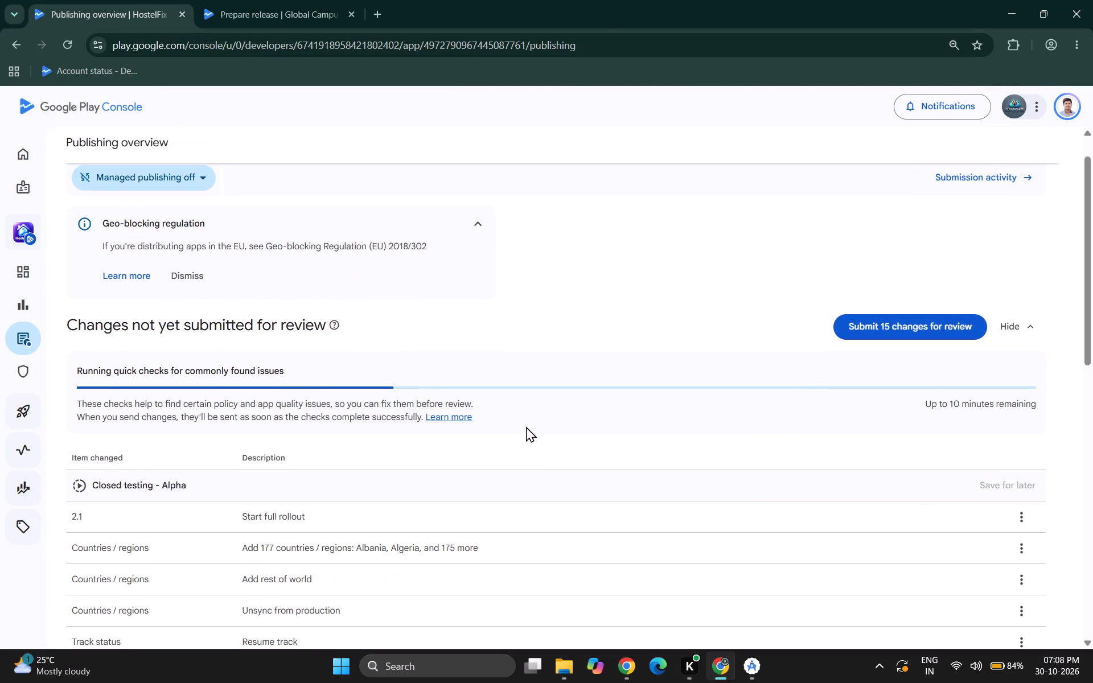
{"action": "scroll", "coordinate": [526, 426], "scroll_direction": "down", "scroll_amount": 7}
{"action": "scroll", "coordinate": [526, 426], "scroll_direction": "up", "scroll_amount": 11}
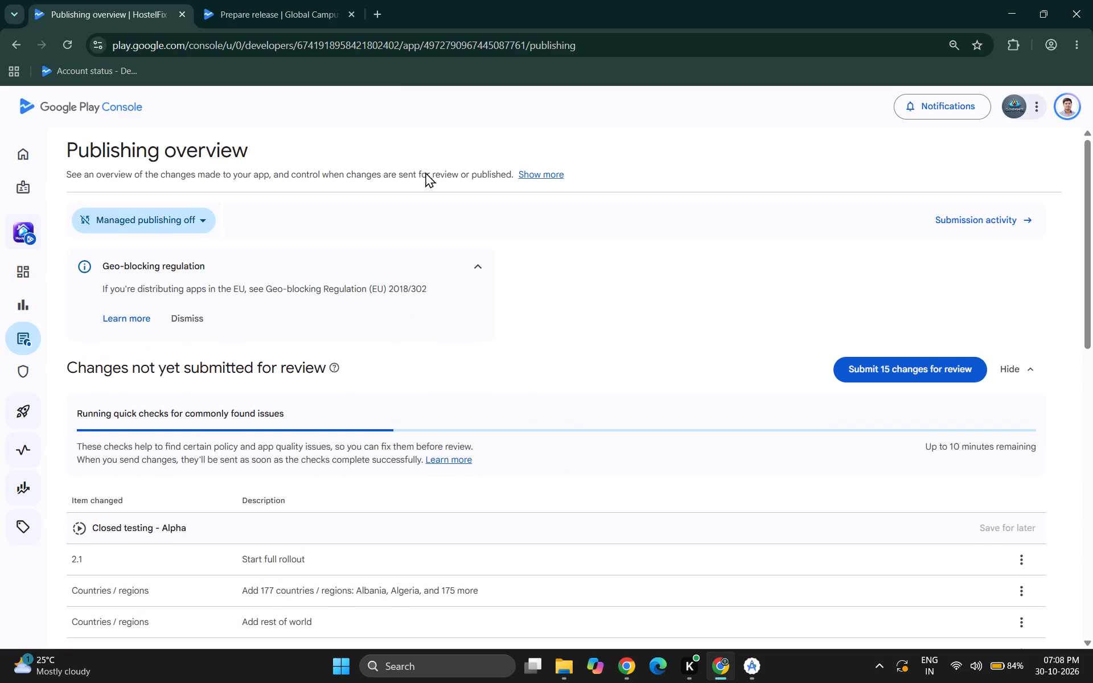
{"action": "left_click", "coordinate": [237, 0]}
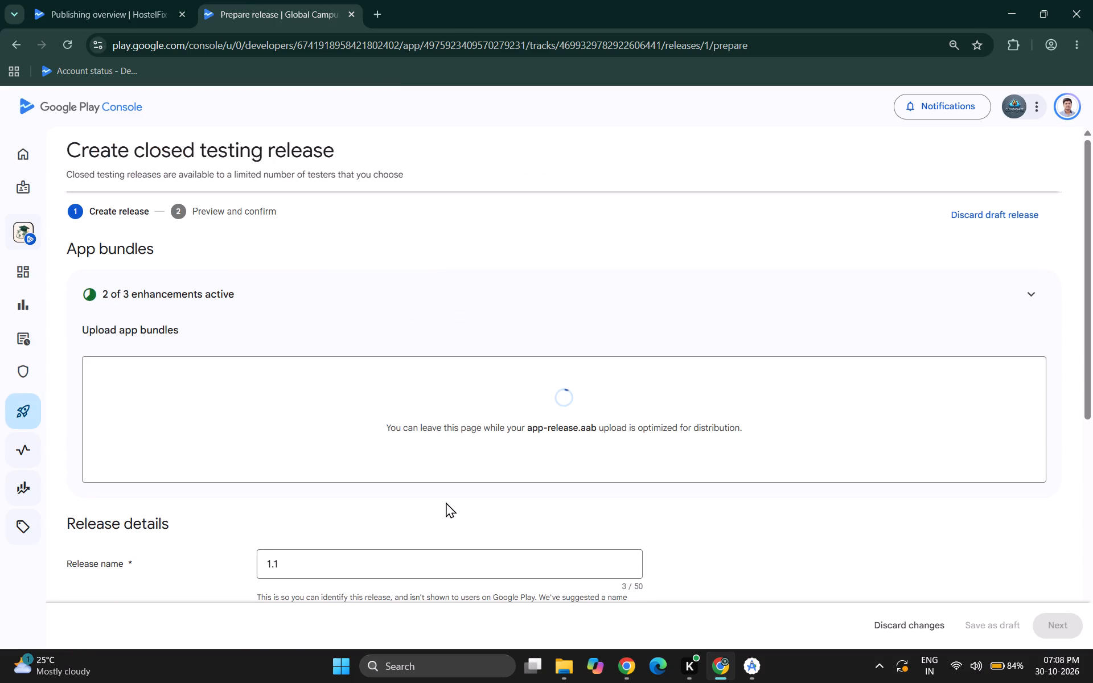
{"action": "scroll", "coordinate": [446, 502], "scroll_direction": "down", "scroll_amount": 2}
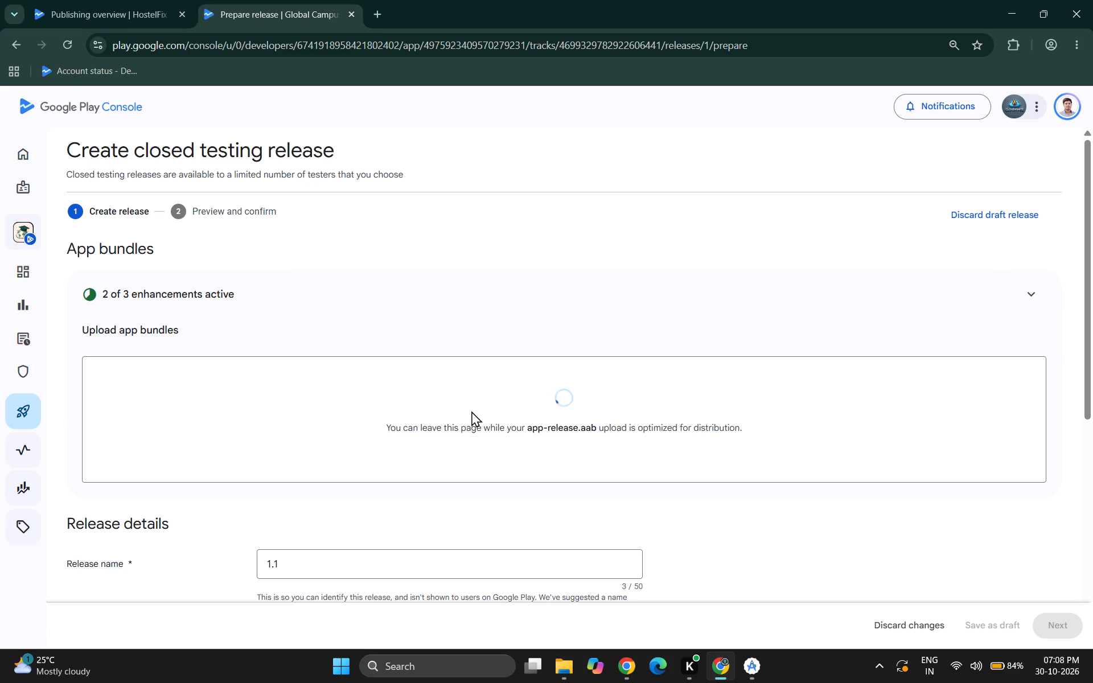
{"action": "left_click", "coordinate": [176, 0]}
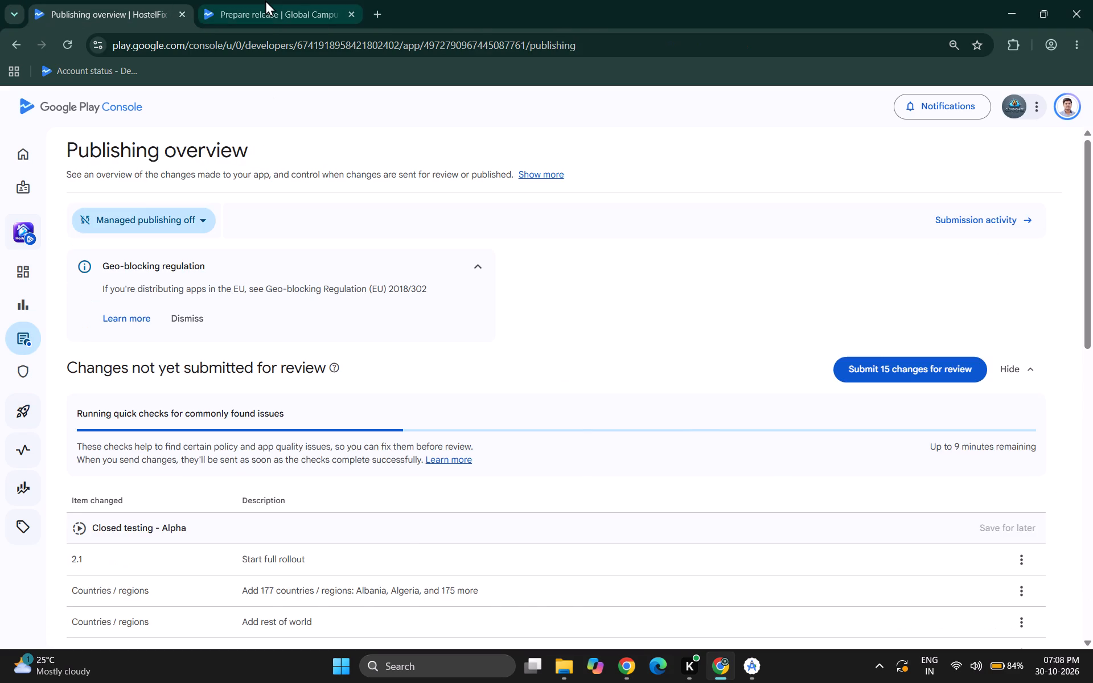
{"action": "left_click", "coordinate": [265, 0]}
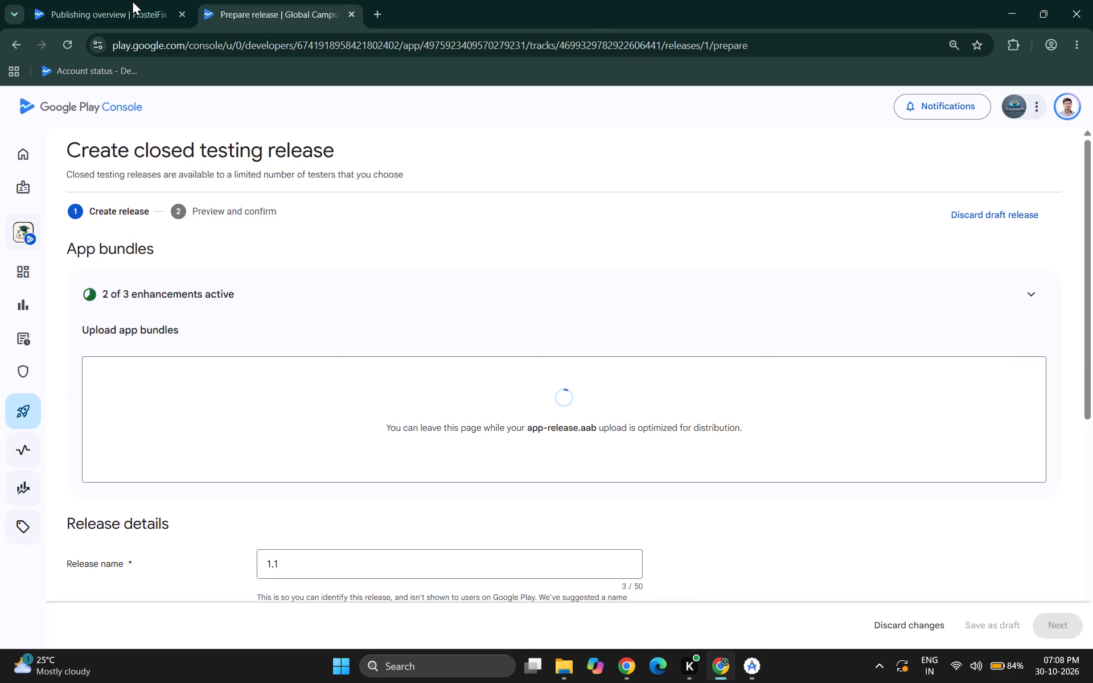
{"action": "left_click", "coordinate": [132, 0]}
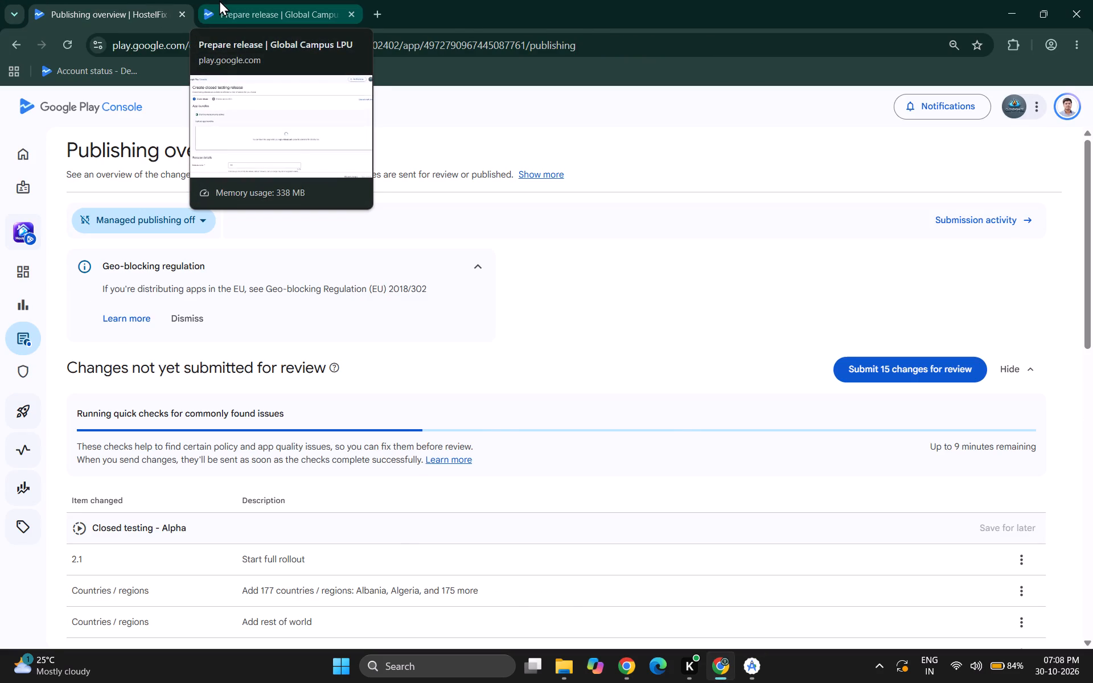
{"action": "left_click", "coordinate": [219, 0]}
{"action": "left_click", "coordinate": [122, 0]}
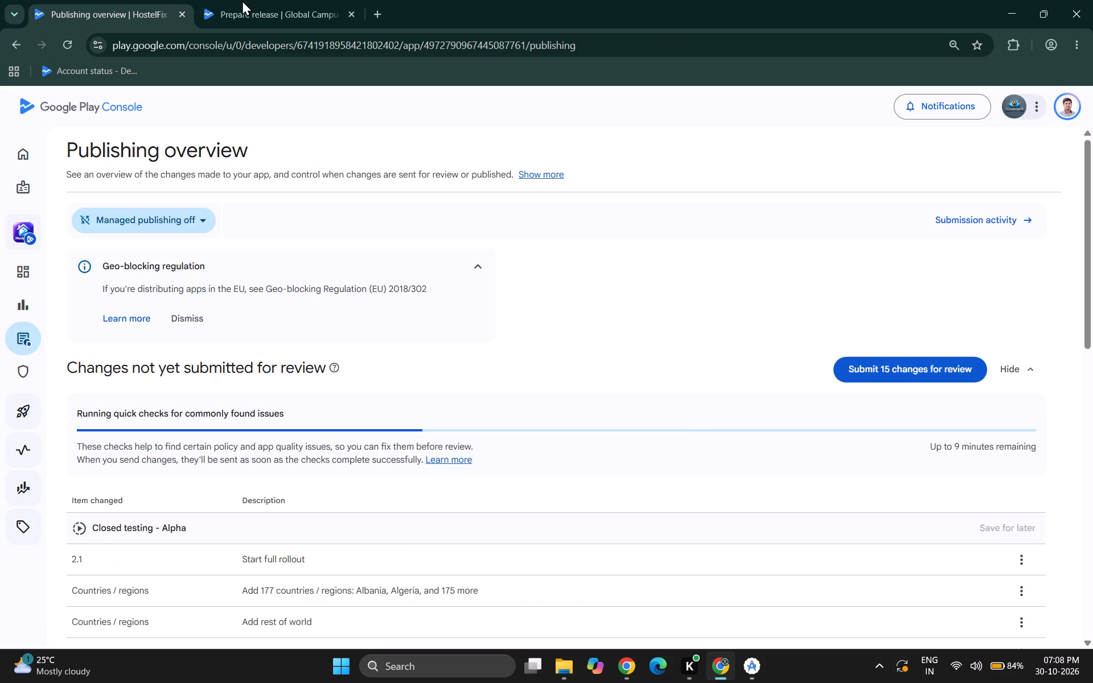
{"action": "left_click", "coordinate": [242, 0]}
{"action": "scroll", "coordinate": [448, 359], "scroll_direction": "down", "scroll_amount": 5}
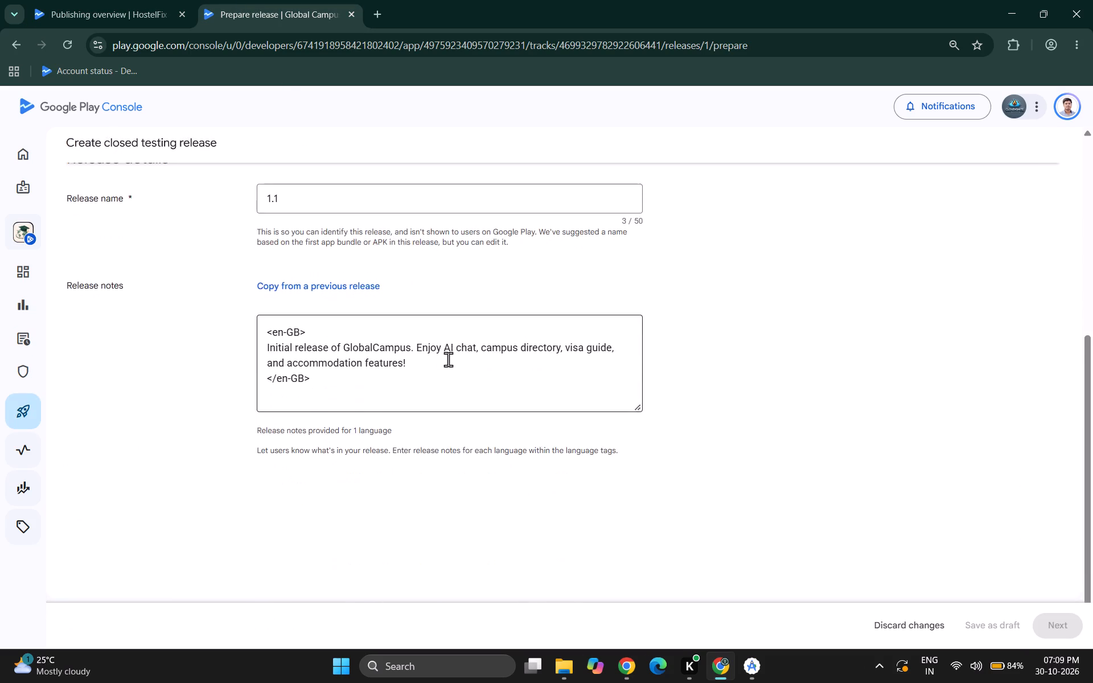
{"action": "scroll", "coordinate": [448, 359], "scroll_direction": "up", "scroll_amount": 6}
{"action": "left_click", "coordinate": [161, 0]}
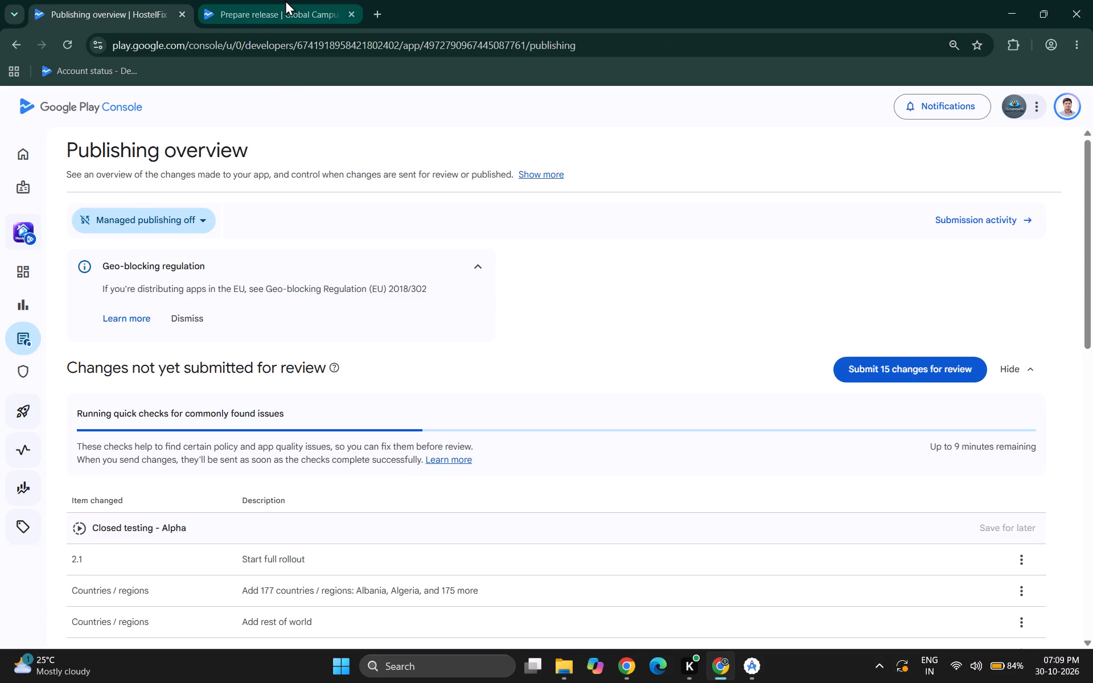
{"action": "left_click", "coordinate": [285, 0]}
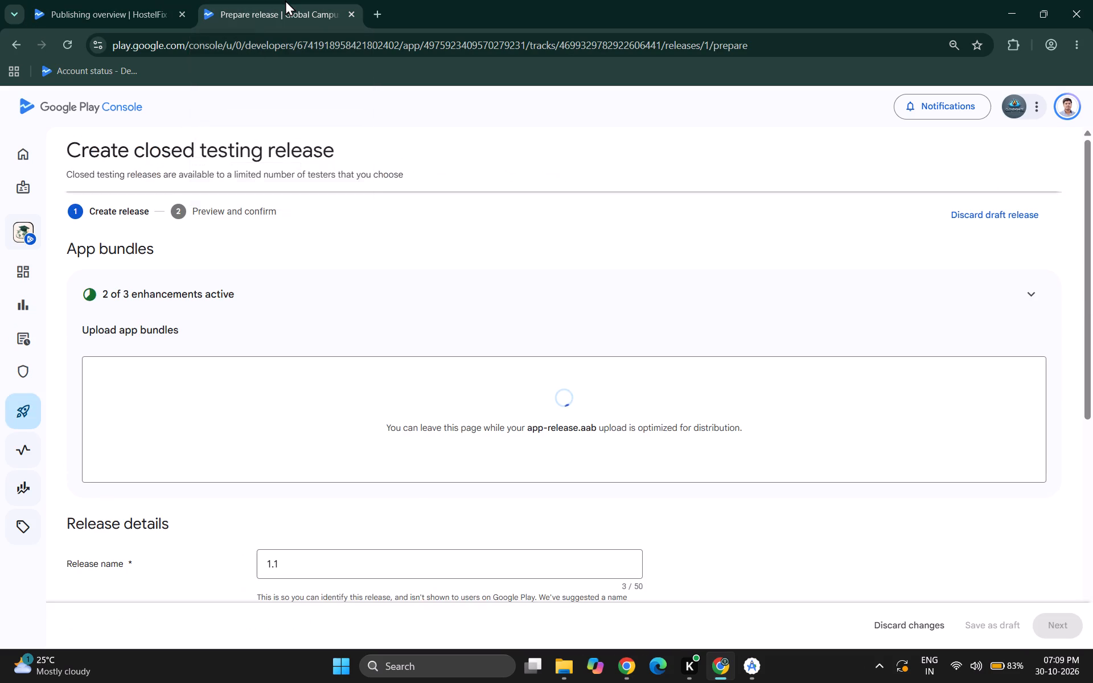
{"action": "left_click", "coordinate": [159, 0]}
{"action": "left_click", "coordinate": [286, 0]}
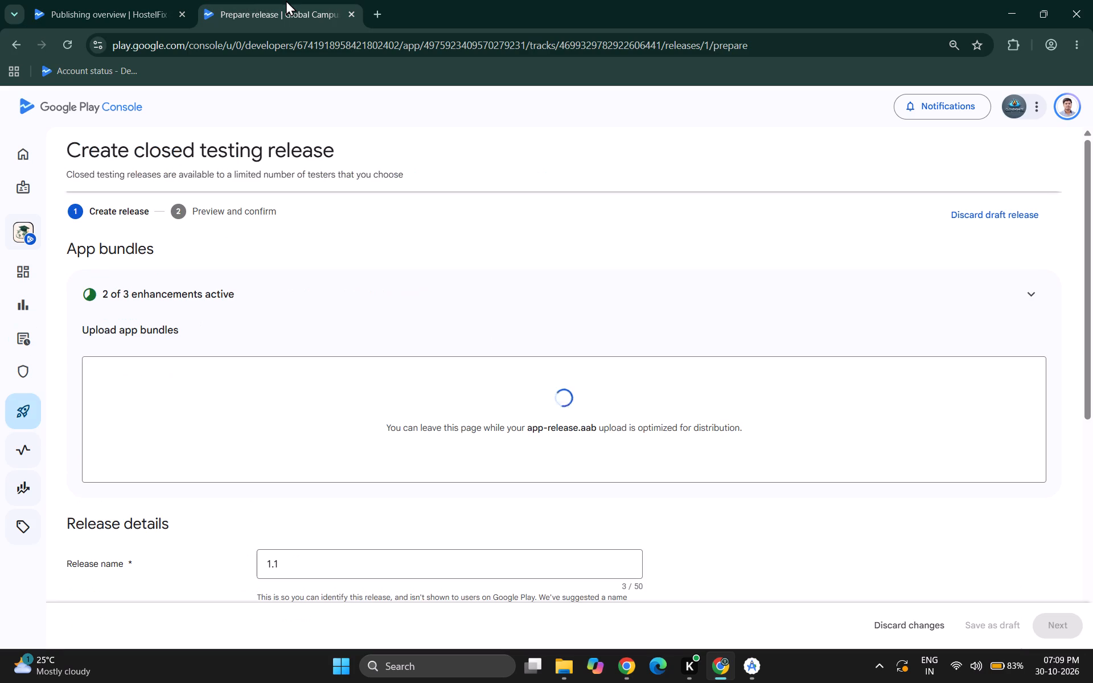
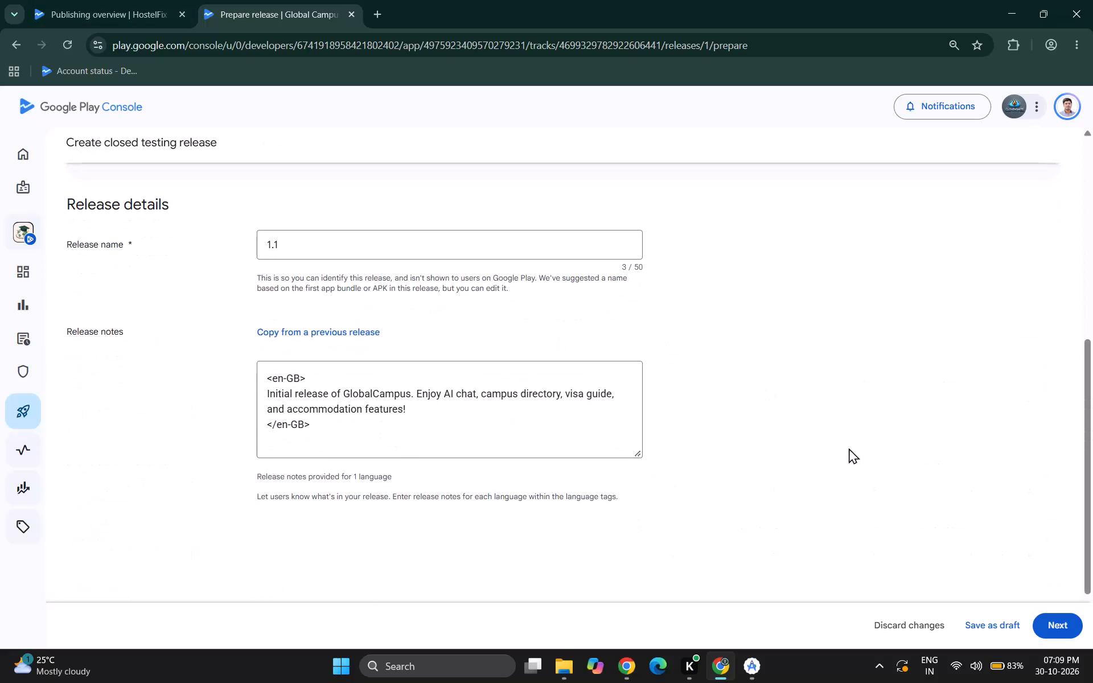
Save the Global Campus LPU 1.1 closed testing release from its preview and go to the app's publishing overview.
{"action": "left_click", "coordinate": [1047, 634]}
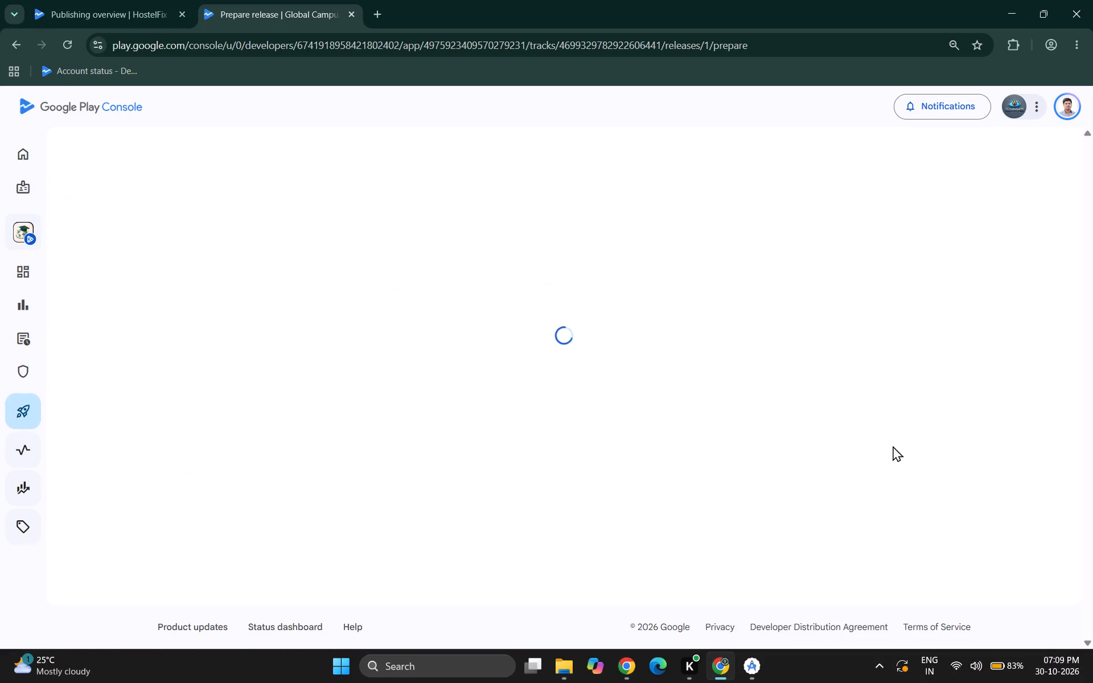
{"action": "scroll", "coordinate": [867, 373], "scroll_direction": "up", "scroll_amount": 5}
{"action": "left_click", "coordinate": [194, 0]}
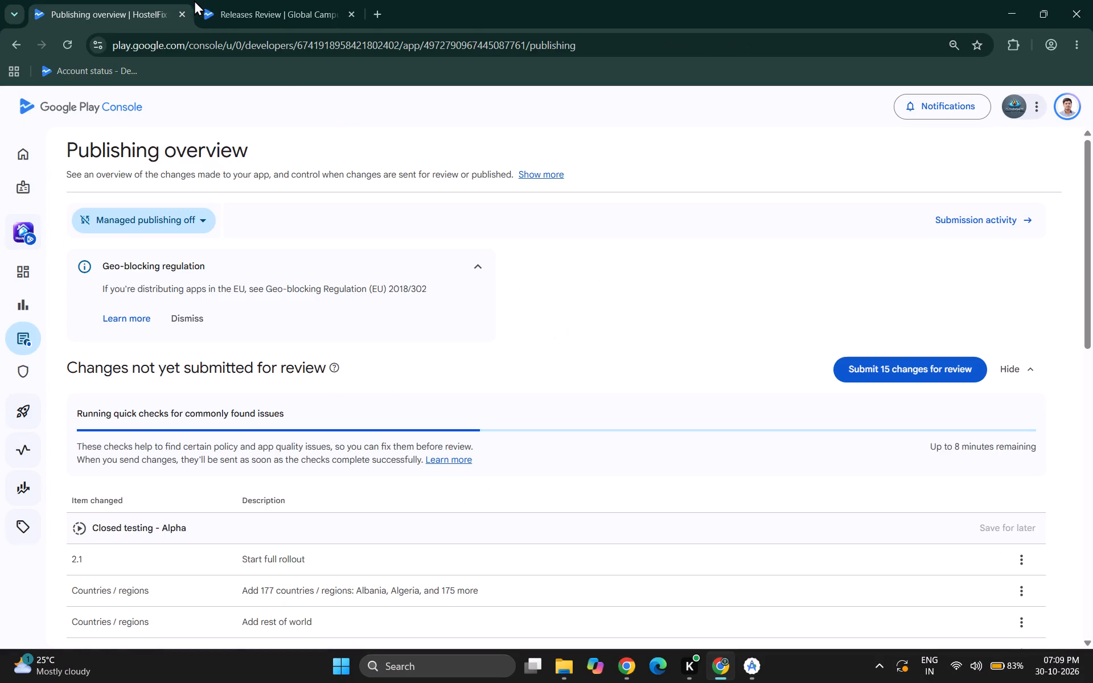
{"action": "left_click", "coordinate": [311, 0]}
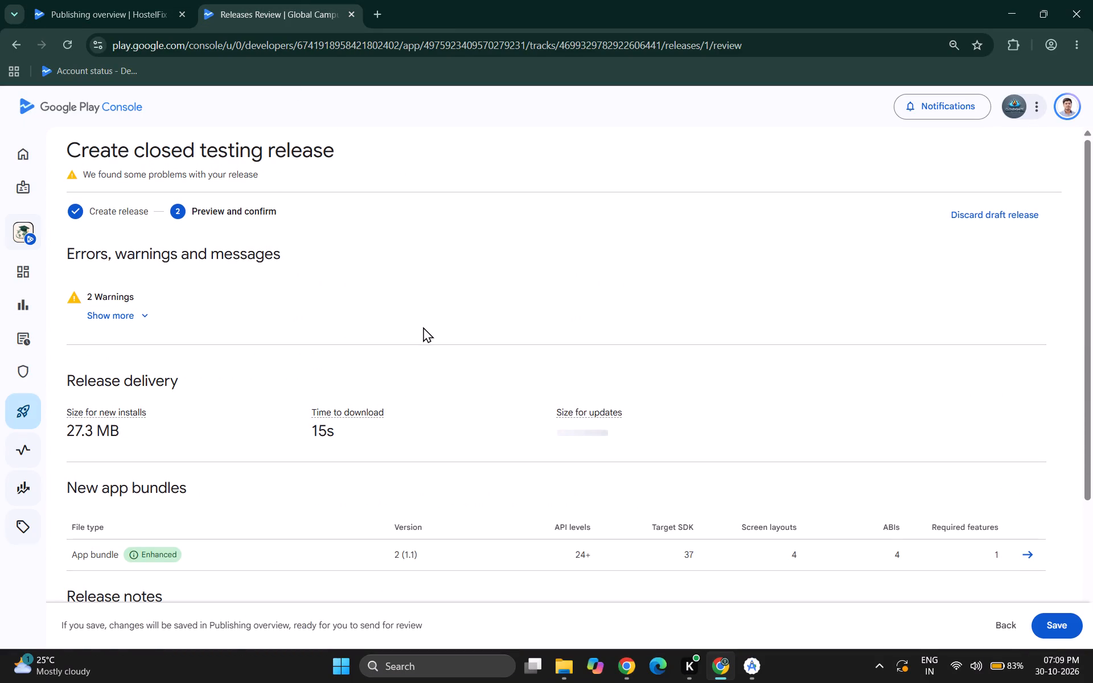
{"action": "scroll", "coordinate": [628, 431], "scroll_direction": "down", "scroll_amount": 6}
{"action": "left_click", "coordinate": [1061, 627]}
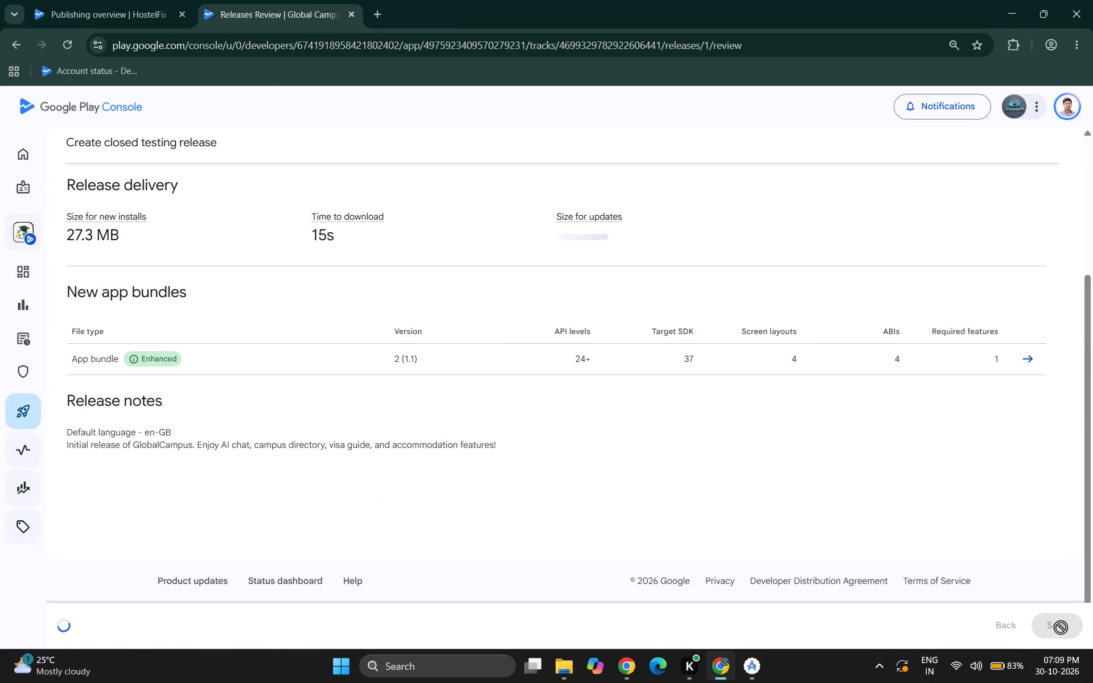
{"action": "scroll", "coordinate": [850, 347], "scroll_direction": "up", "scroll_amount": 8}
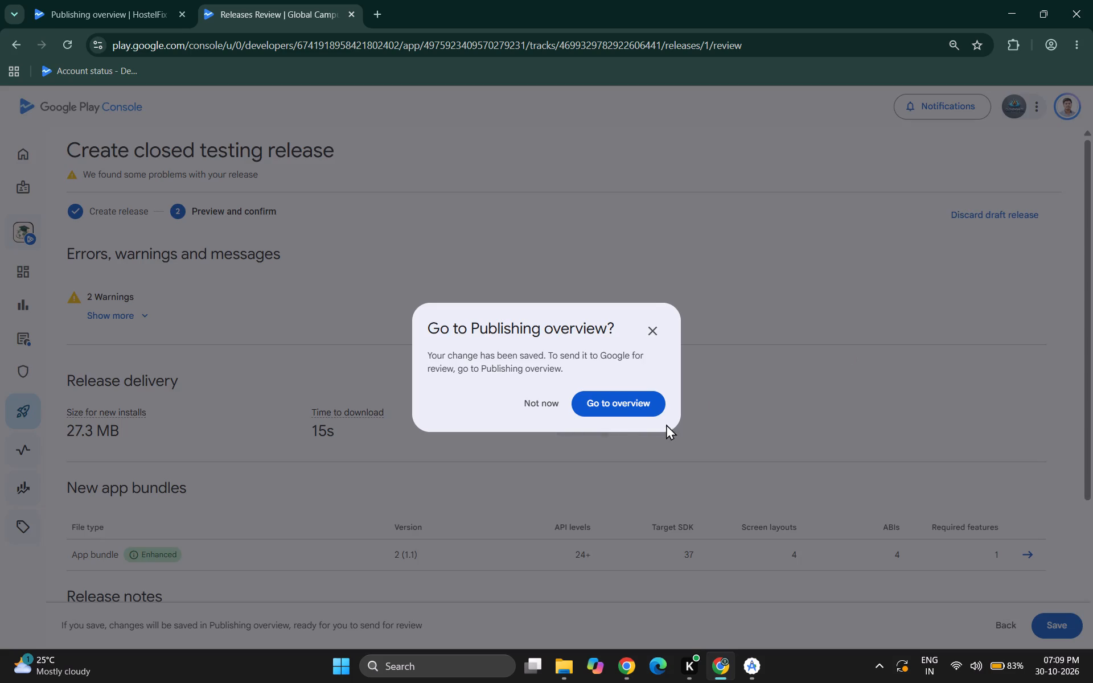
{"action": "left_click", "coordinate": [620, 406]}
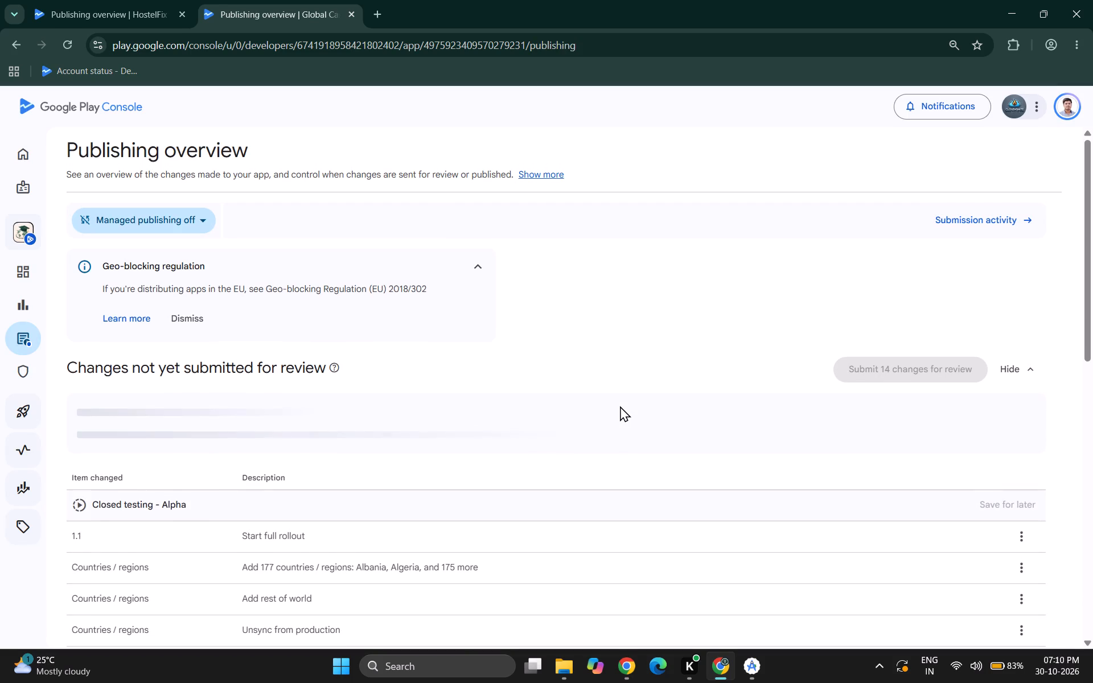
Complete Global Campus LPU's advertising ID declaration with No, save it and return to the publishing overview.
{"action": "left_click", "coordinate": [1020, 421]}
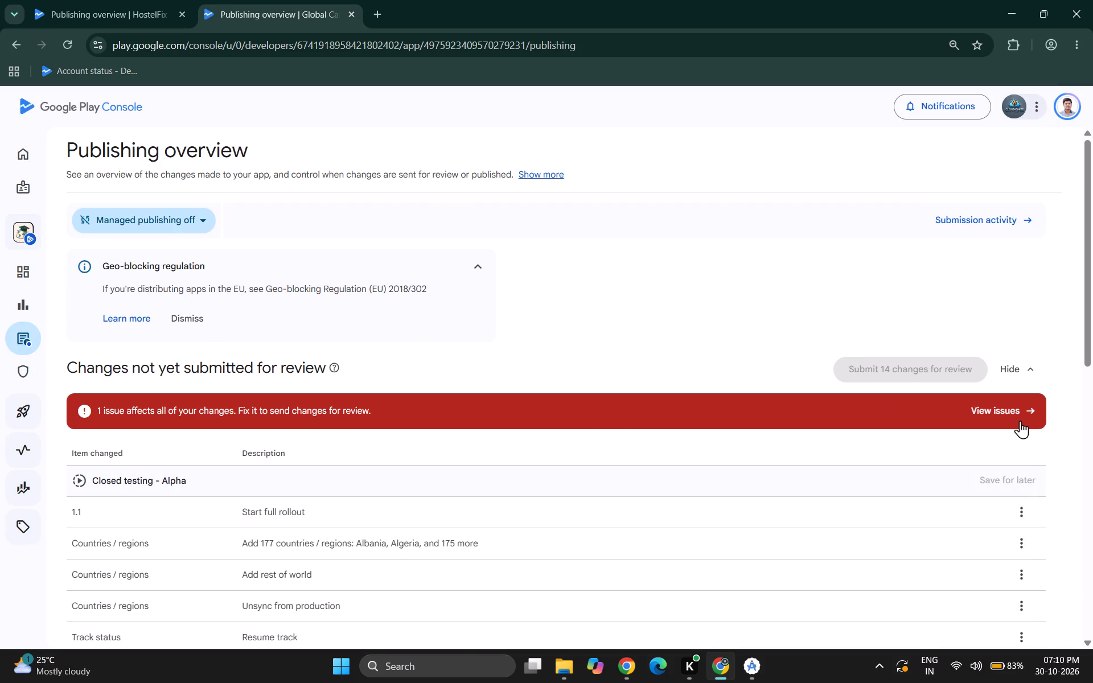
{"action": "left_click", "coordinate": [34, 330]}
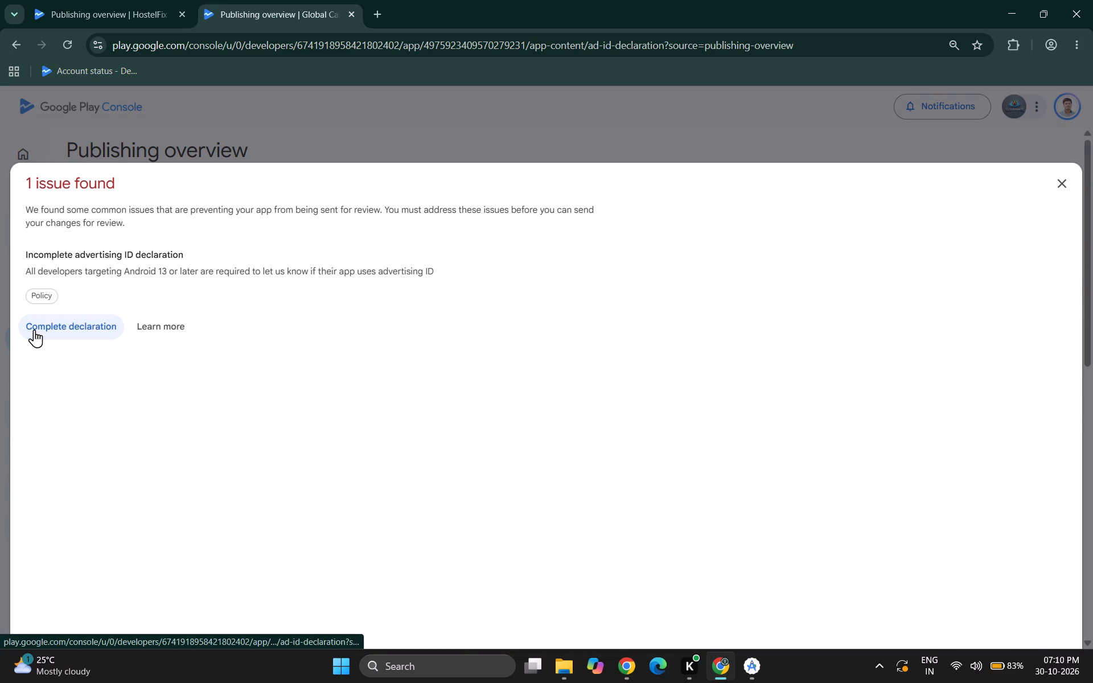
{"action": "left_click", "coordinate": [75, 556]}
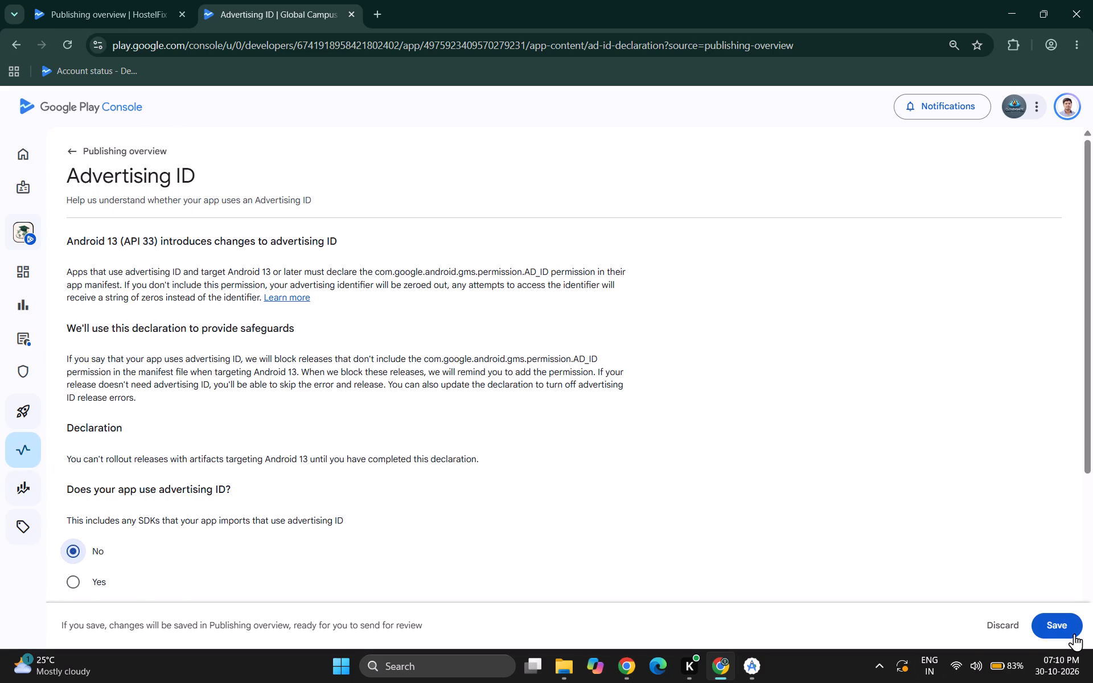
{"action": "left_click", "coordinate": [1069, 631]}
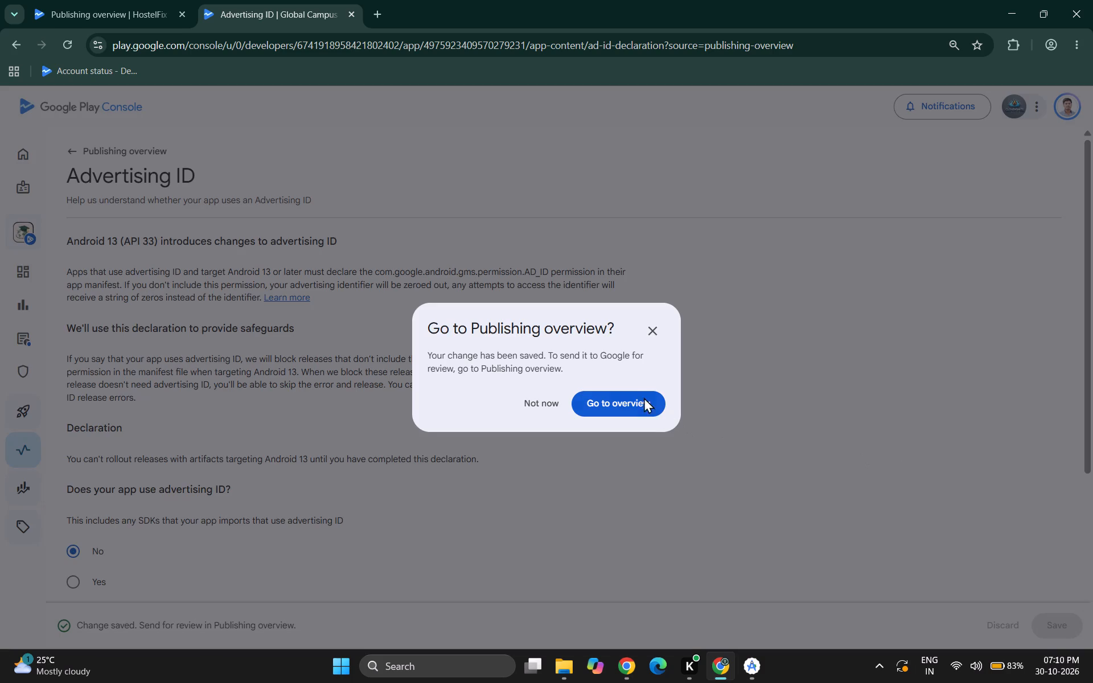
{"action": "left_click", "coordinate": [624, 394]}
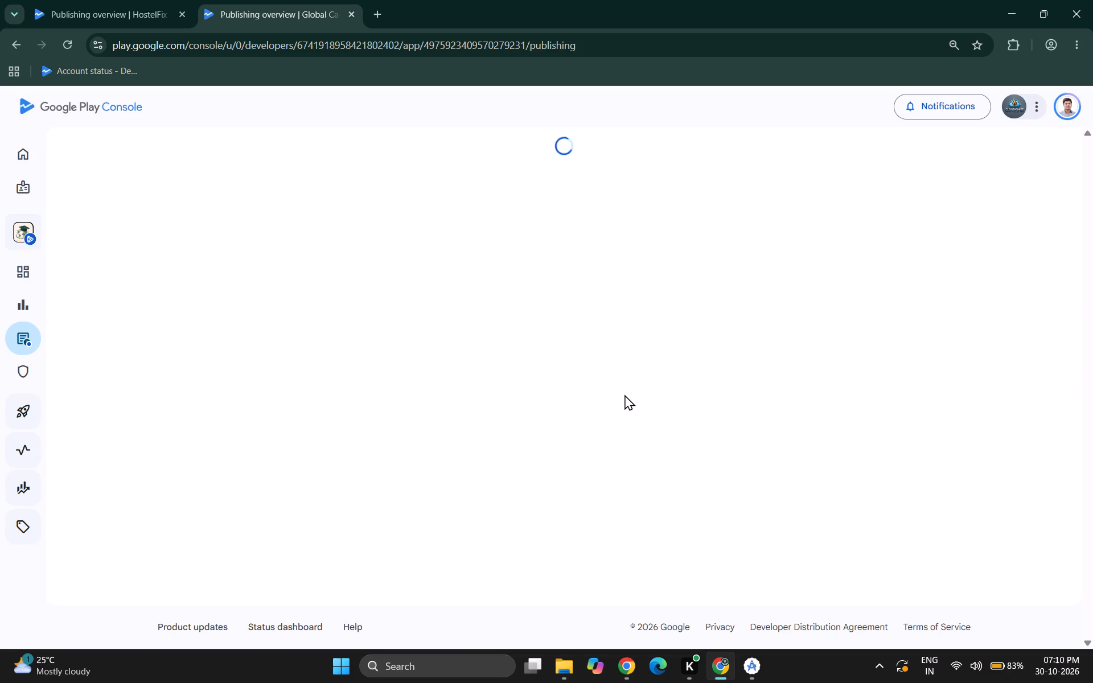
Review Global Campus LPU's unsubmitted changes and compare the quick-check progress on its publishing overview and HostelFix's.
{"action": "scroll", "coordinate": [624, 394], "scroll_direction": "down", "scroll_amount": 1}
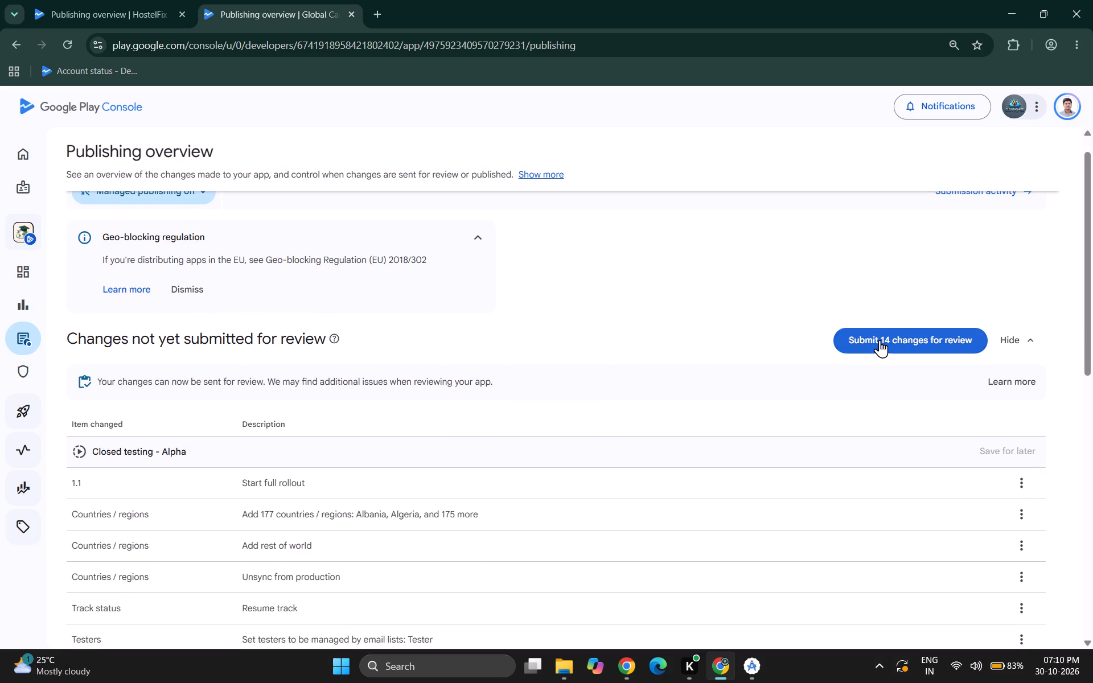
{"action": "scroll", "coordinate": [755, 423], "scroll_direction": "up", "scroll_amount": 4}
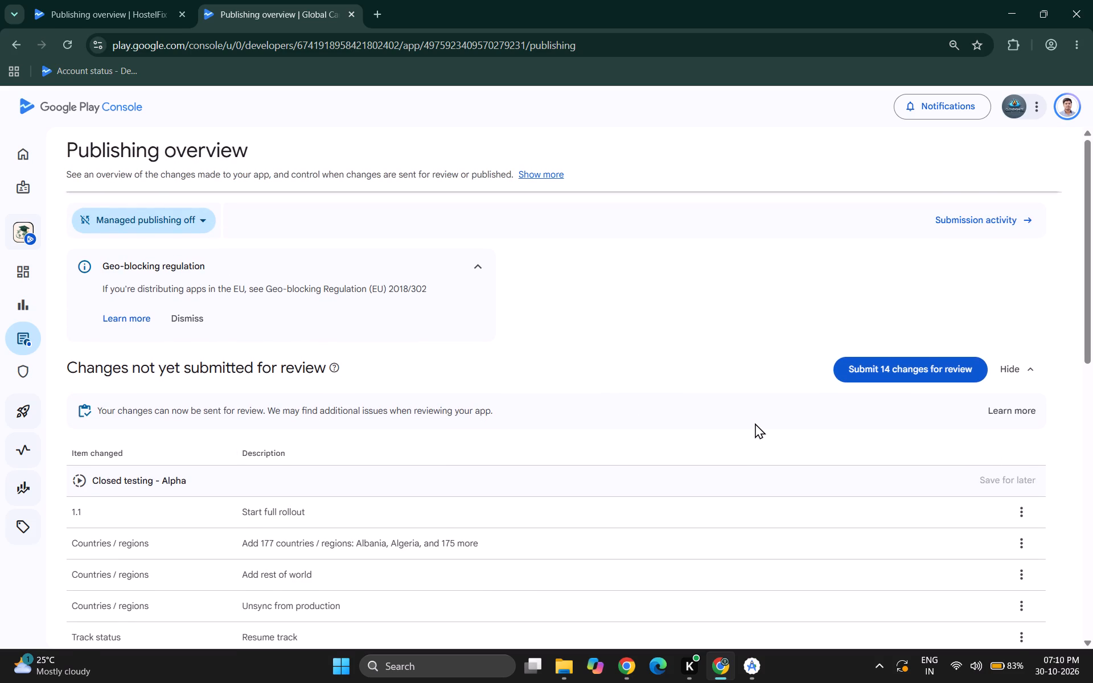
{"action": "scroll", "coordinate": [755, 423], "scroll_direction": "down", "scroll_amount": 1}
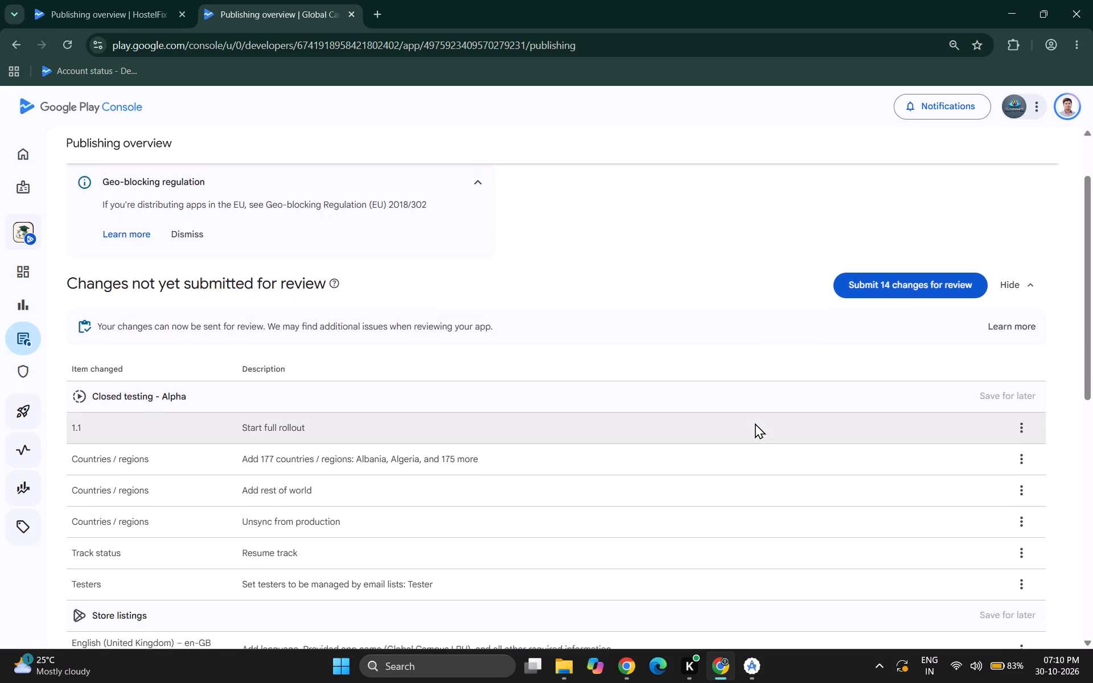
{"action": "scroll", "coordinate": [755, 423], "scroll_direction": "down", "scroll_amount": 8}
{"action": "scroll", "coordinate": [755, 423], "scroll_direction": "up", "scroll_amount": 11}
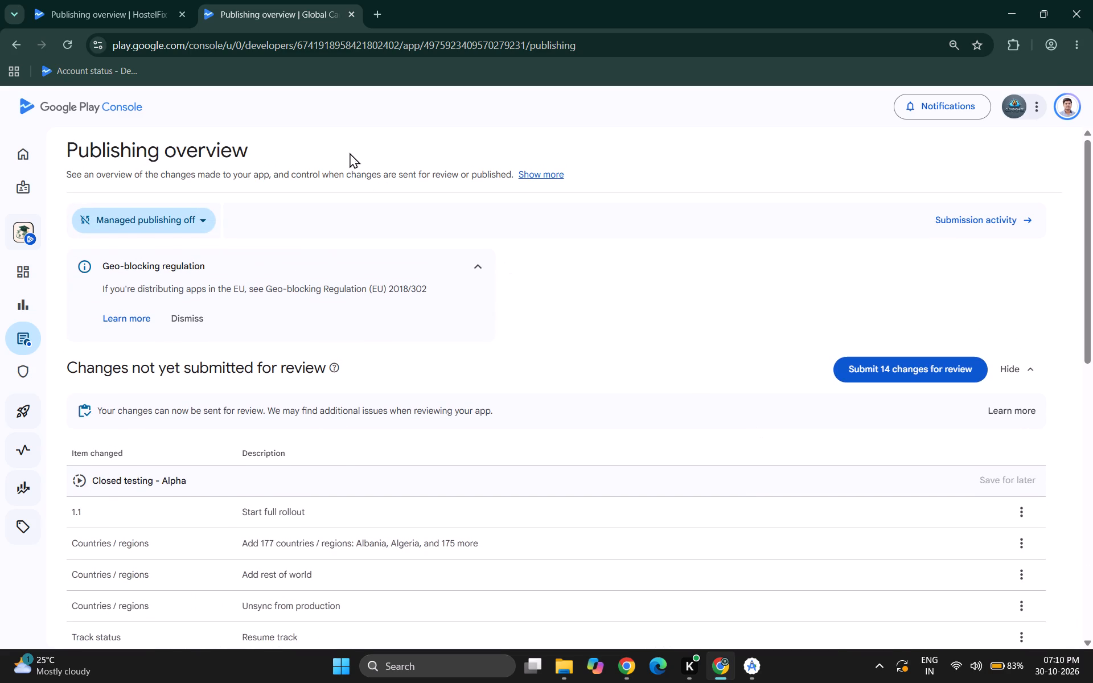
{"action": "left_click", "coordinate": [135, 0]}
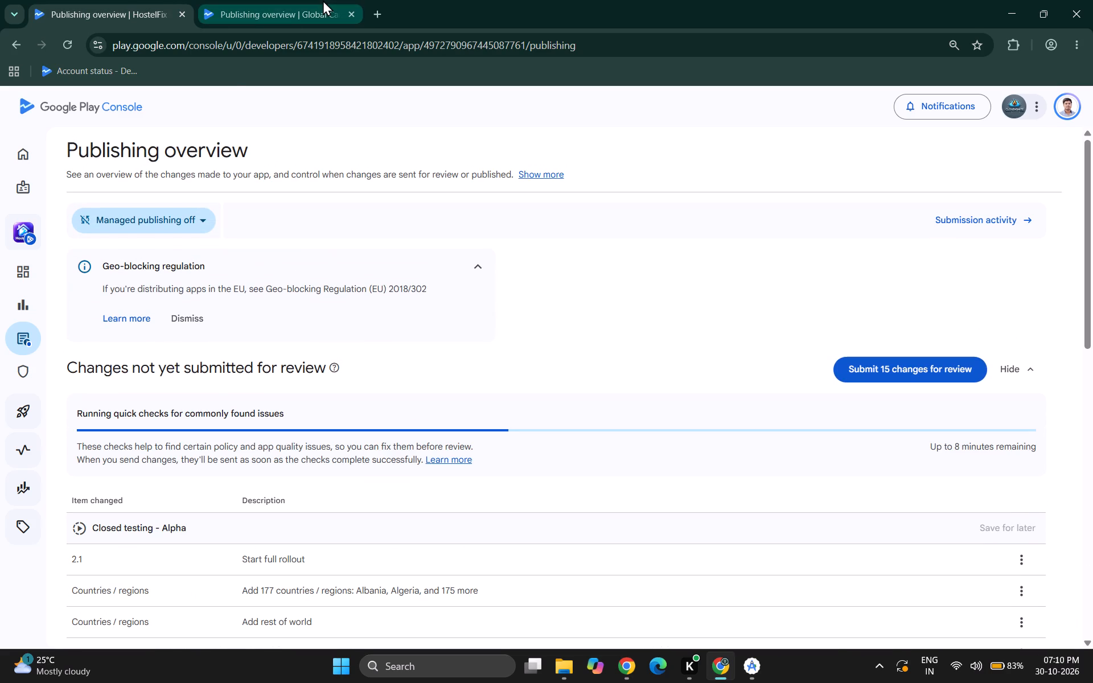
{"action": "left_click", "coordinate": [323, 0]}
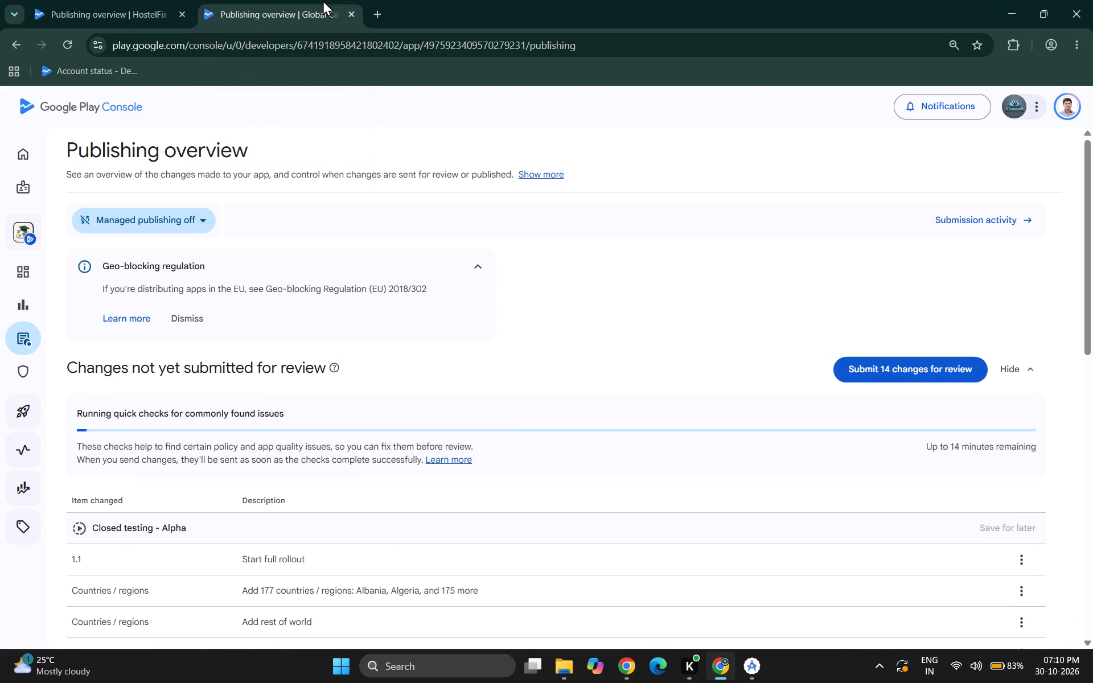
{"action": "left_click", "coordinate": [152, 0]}
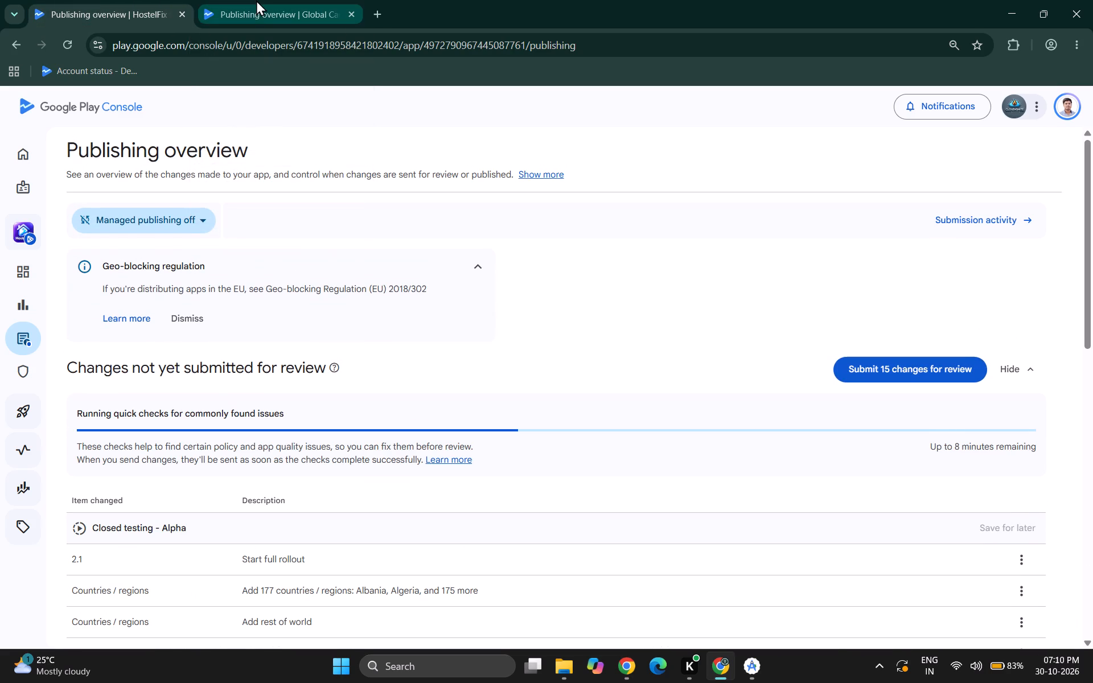
{"action": "left_click", "coordinate": [256, 0]}
{"action": "left_click", "coordinate": [166, 0]}
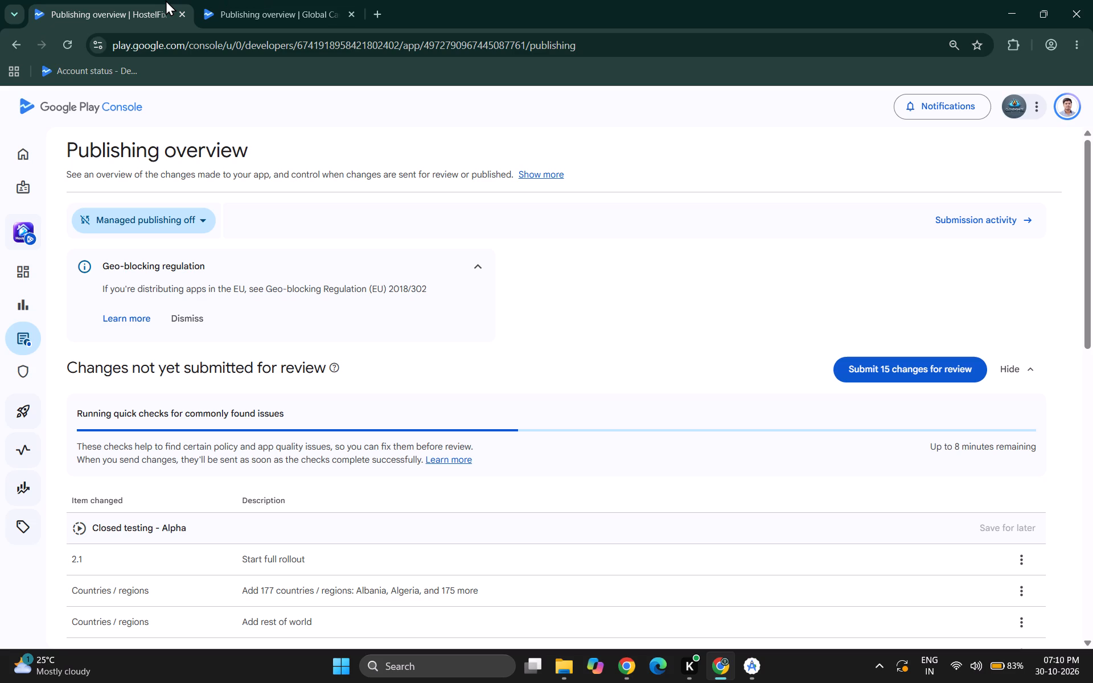
{"action": "left_click", "coordinate": [384, 0]}
{"action": "left_click", "coordinate": [282, 0]}
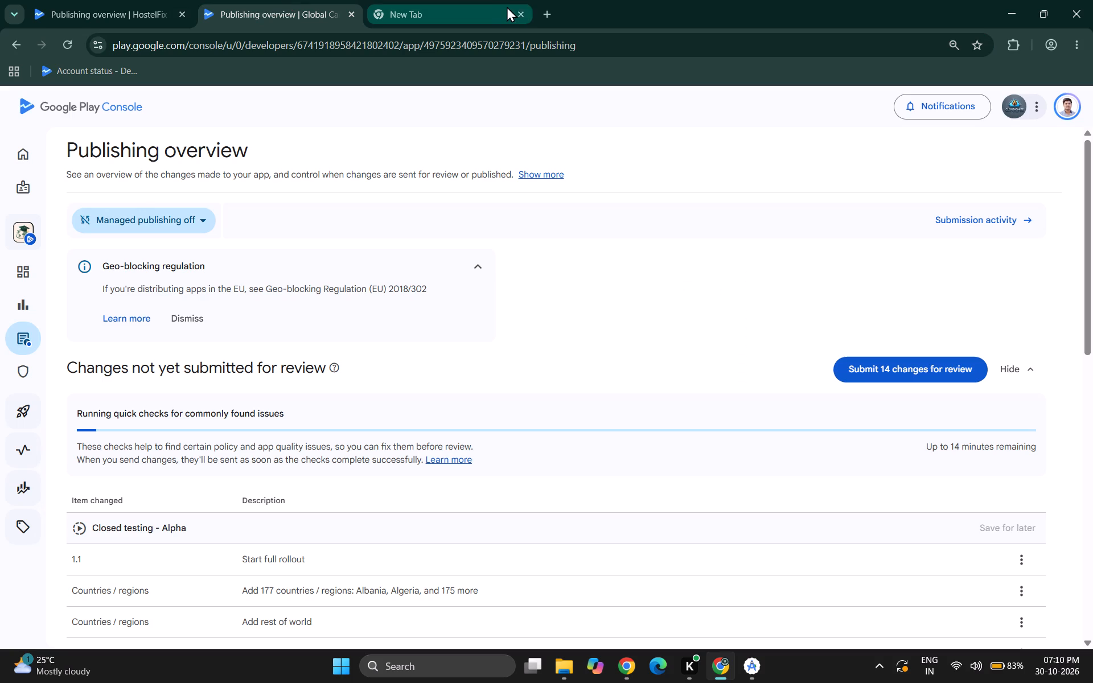
{"action": "left_click", "coordinate": [533, 15]}
{"action": "left_click", "coordinate": [523, 15]}
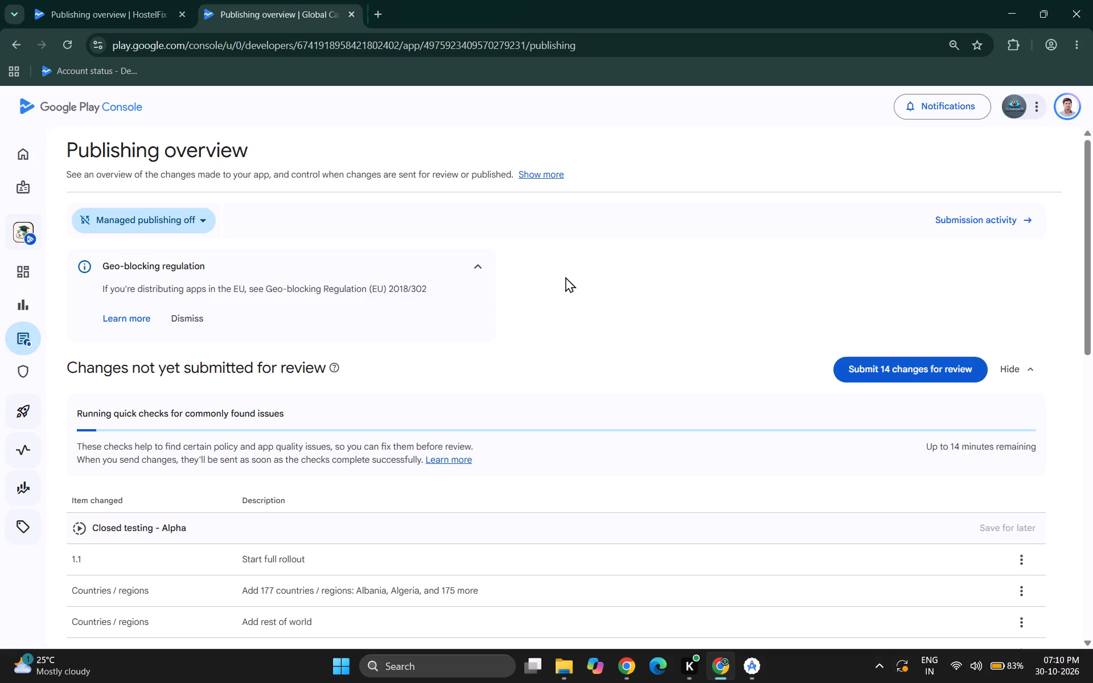
{"action": "left_click", "coordinate": [73, 0]}
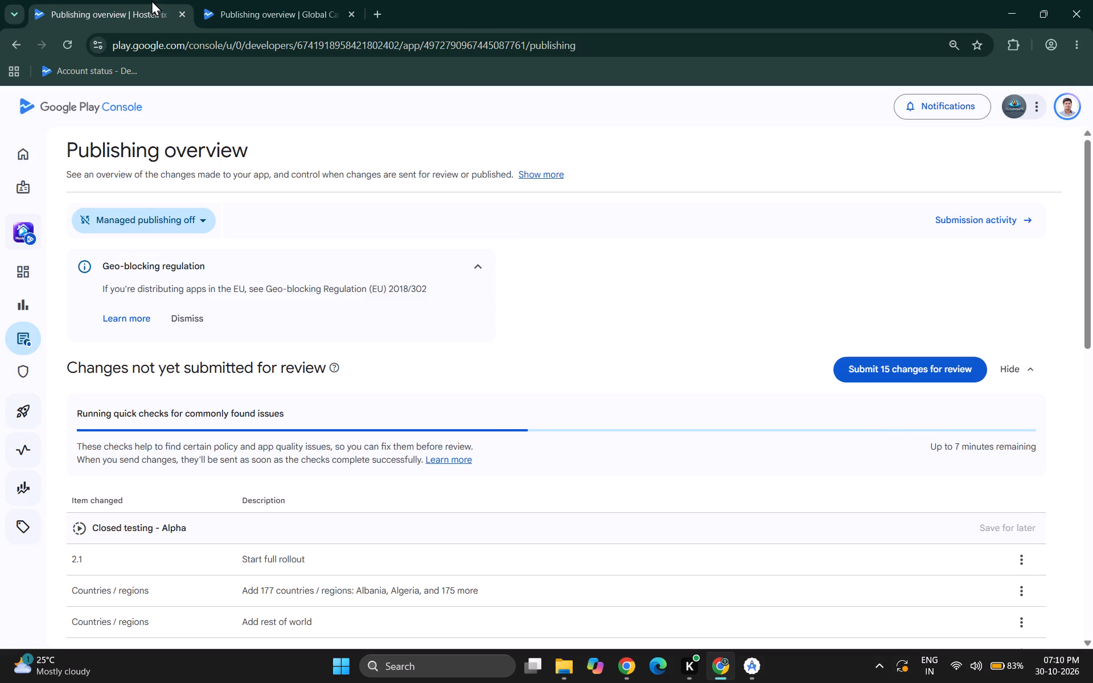
{"action": "left_click", "coordinate": [151, 0]}
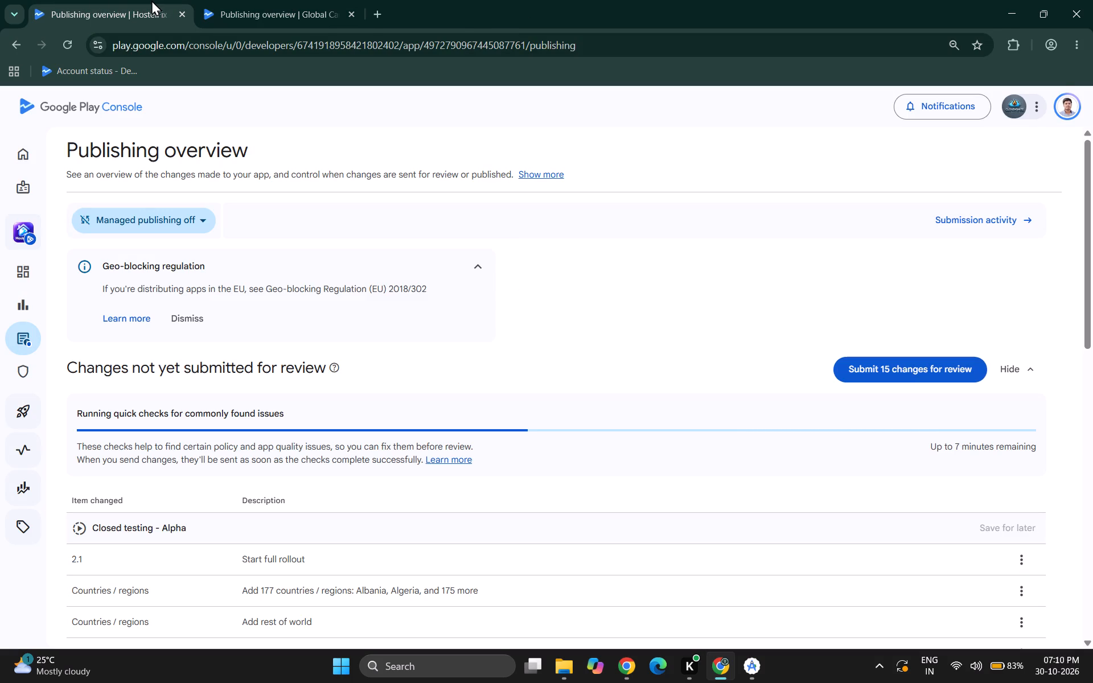
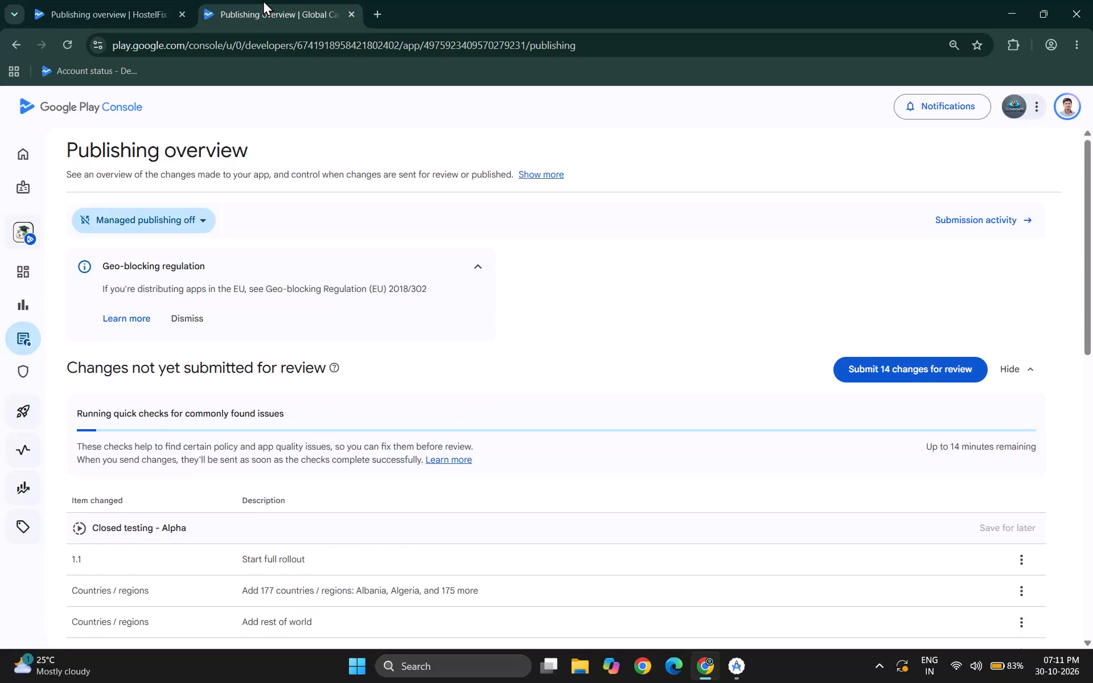
Submit HostelFix LPU's 15 pending changes, including closed testing release 2.1, and send them for review.
{"action": "left_click", "coordinate": [47, 0]}
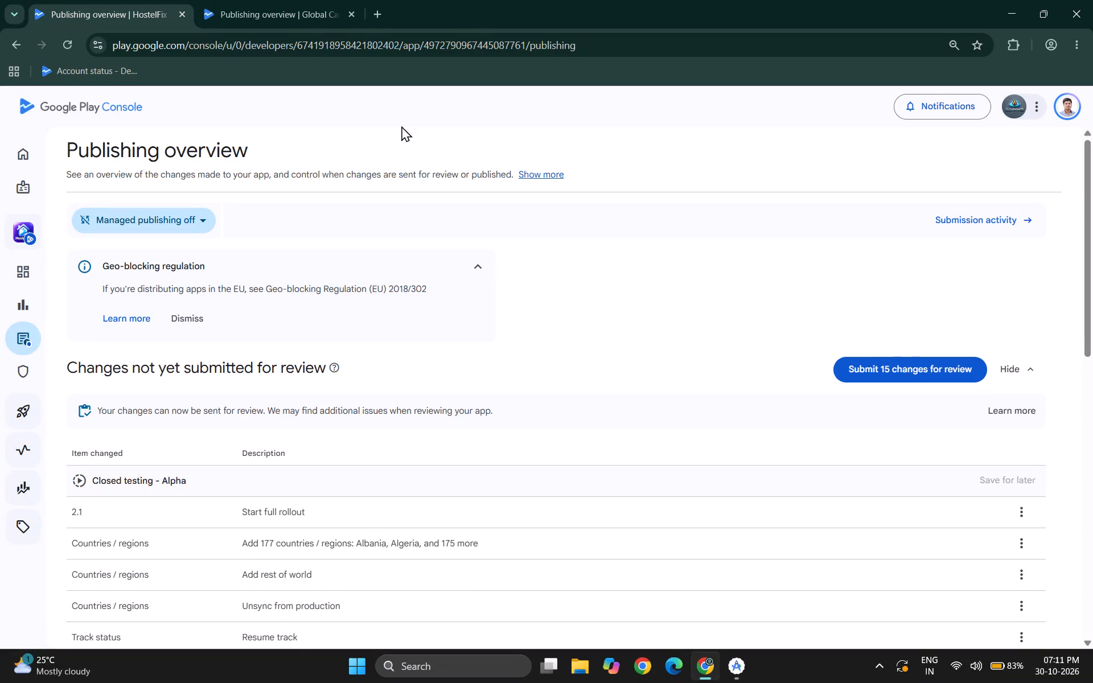
{"action": "left_click", "coordinate": [902, 351]}
{"action": "left_click", "coordinate": [902, 363]}
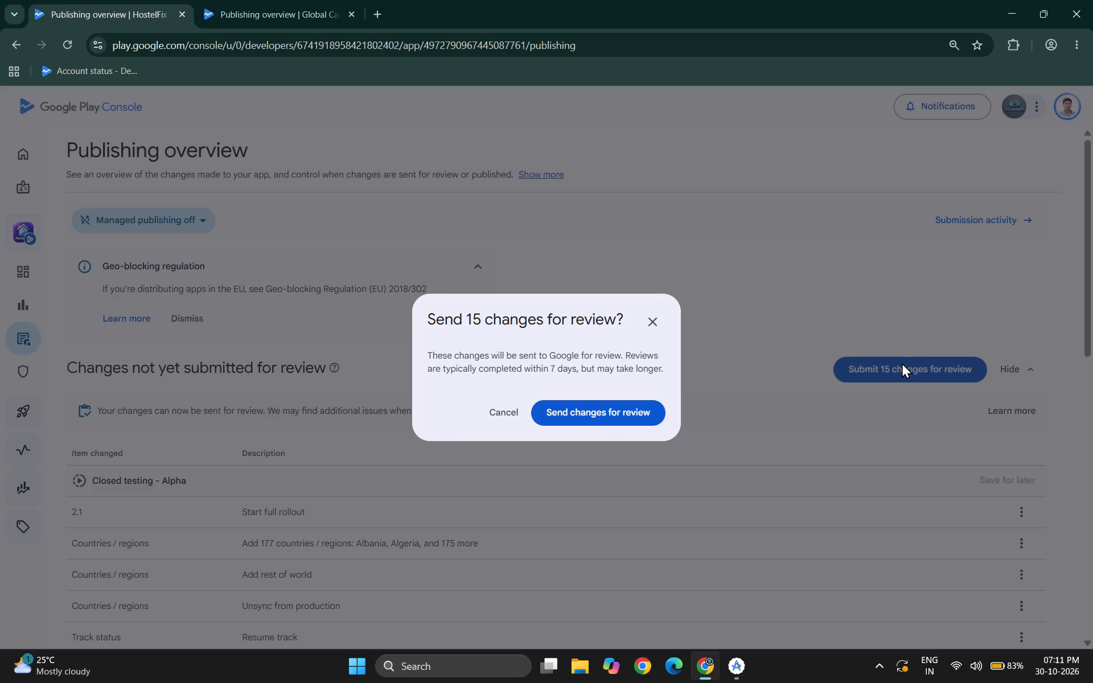
{"action": "left_click", "coordinate": [607, 419]}
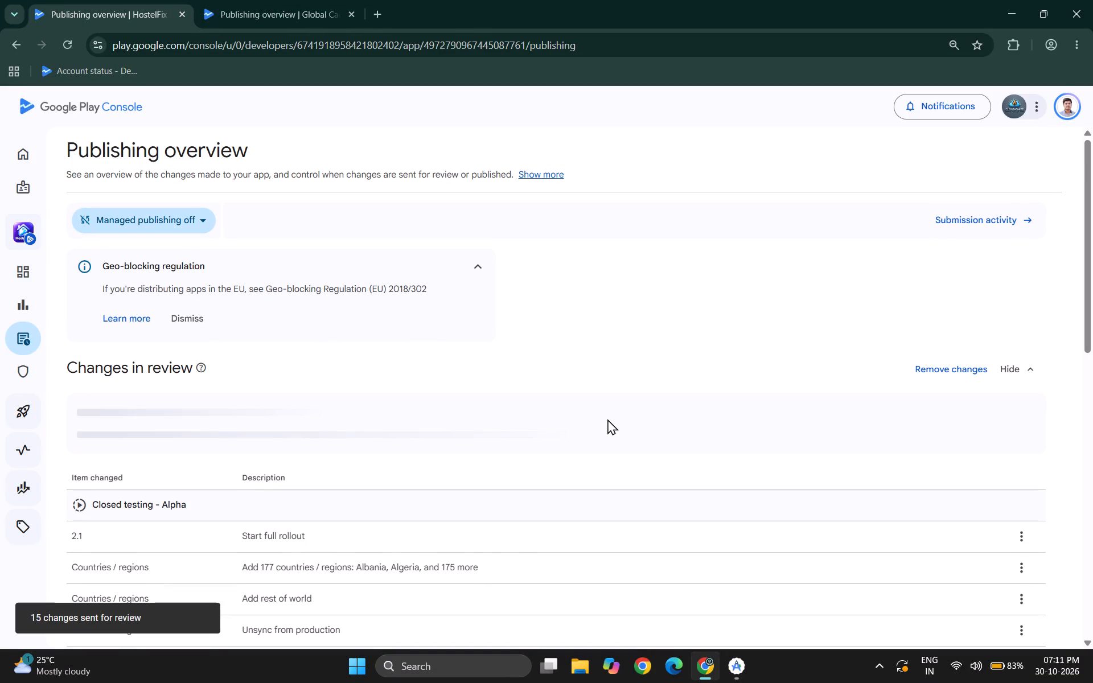
Check Global Campus LPU's quick-check progress and examine HostelFix LPU's list of changes in review.
{"action": "left_click", "coordinate": [295, 0]}
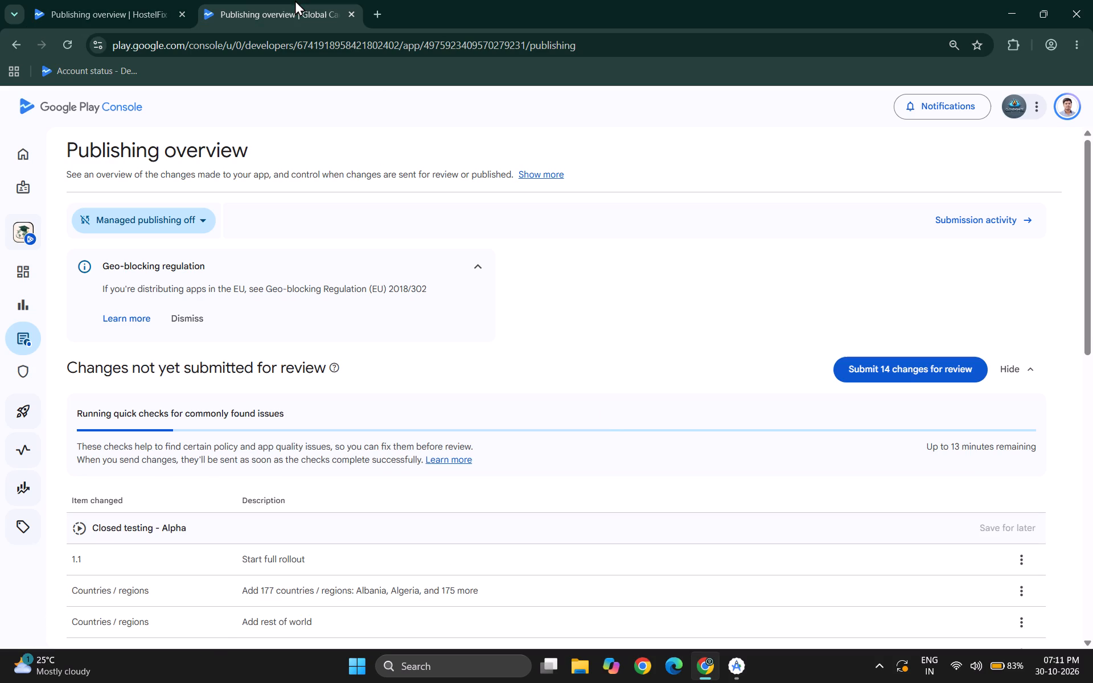
{"action": "left_click", "coordinate": [112, 0]}
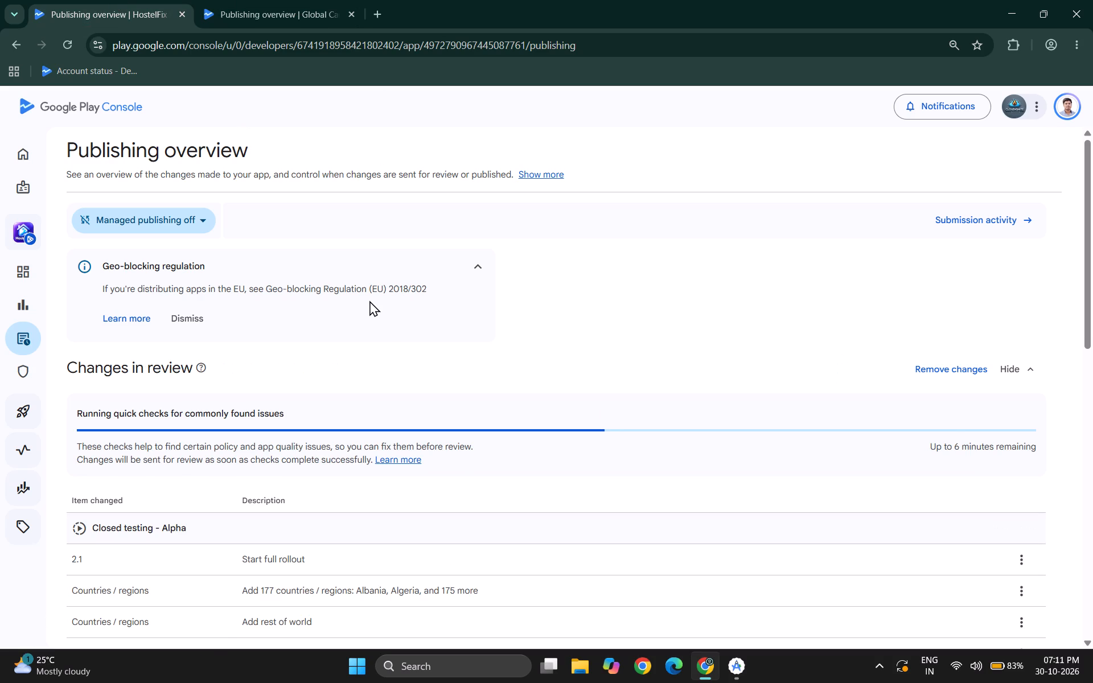
{"action": "scroll", "coordinate": [369, 301], "scroll_direction": "down", "scroll_amount": 7}
{"action": "scroll", "coordinate": [369, 301], "scroll_direction": "up", "scroll_amount": 5}
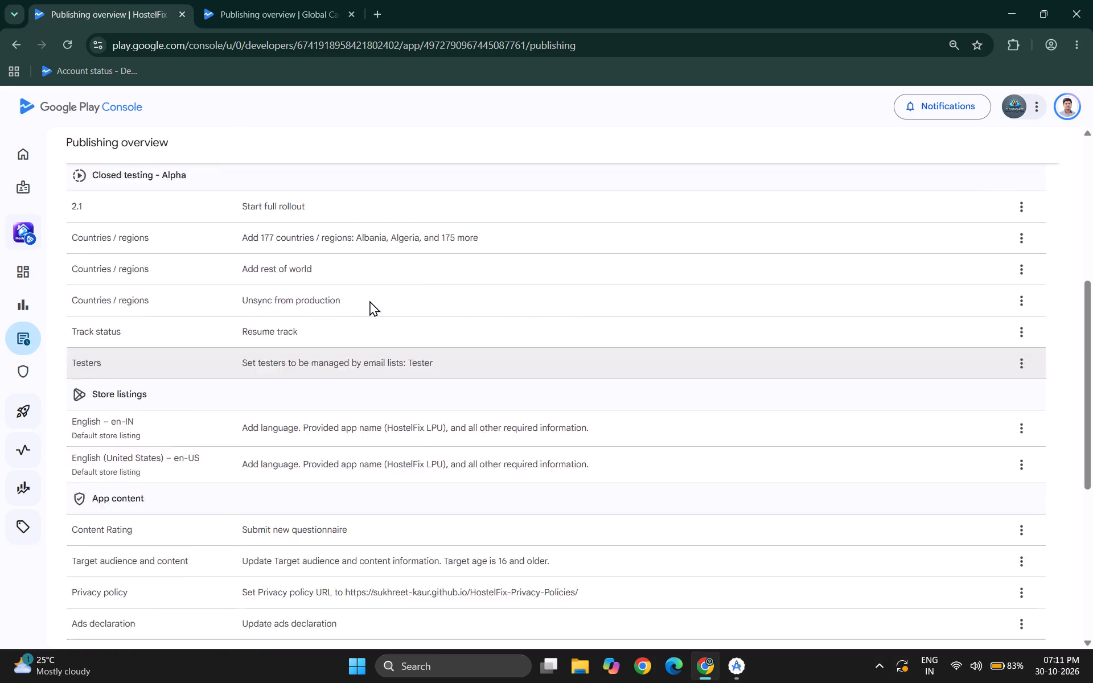
{"action": "scroll", "coordinate": [369, 301], "scroll_direction": "up", "scroll_amount": 2}
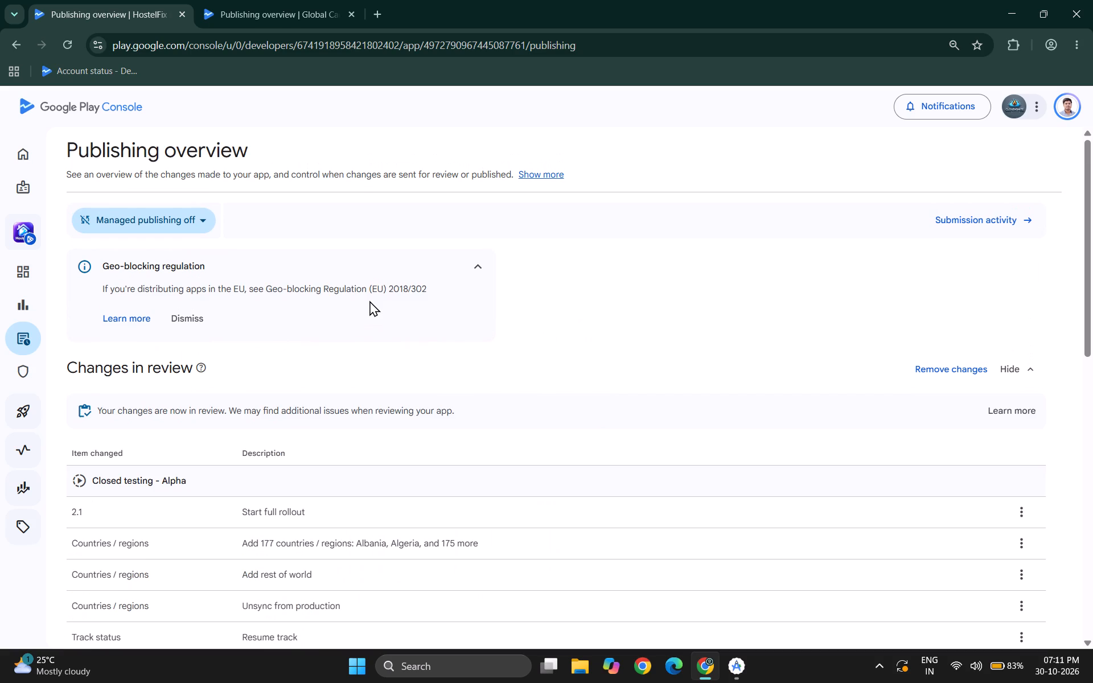
{"action": "scroll", "coordinate": [369, 301], "scroll_direction": "down", "scroll_amount": 8}
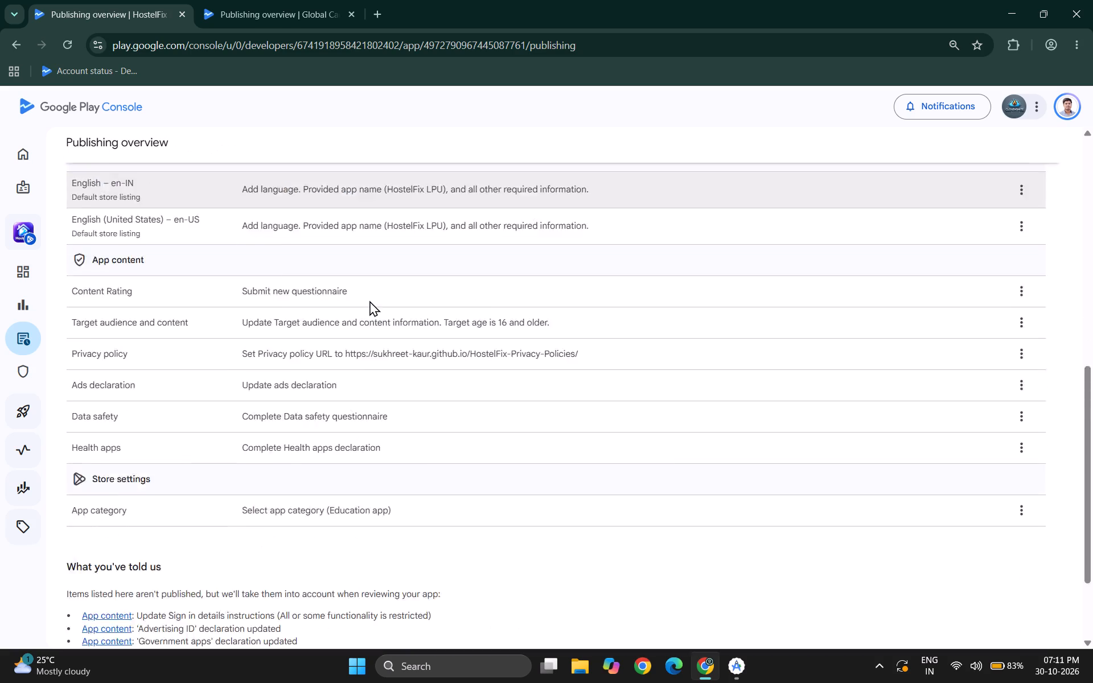
{"action": "scroll", "coordinate": [369, 301], "scroll_direction": "up", "scroll_amount": 8}
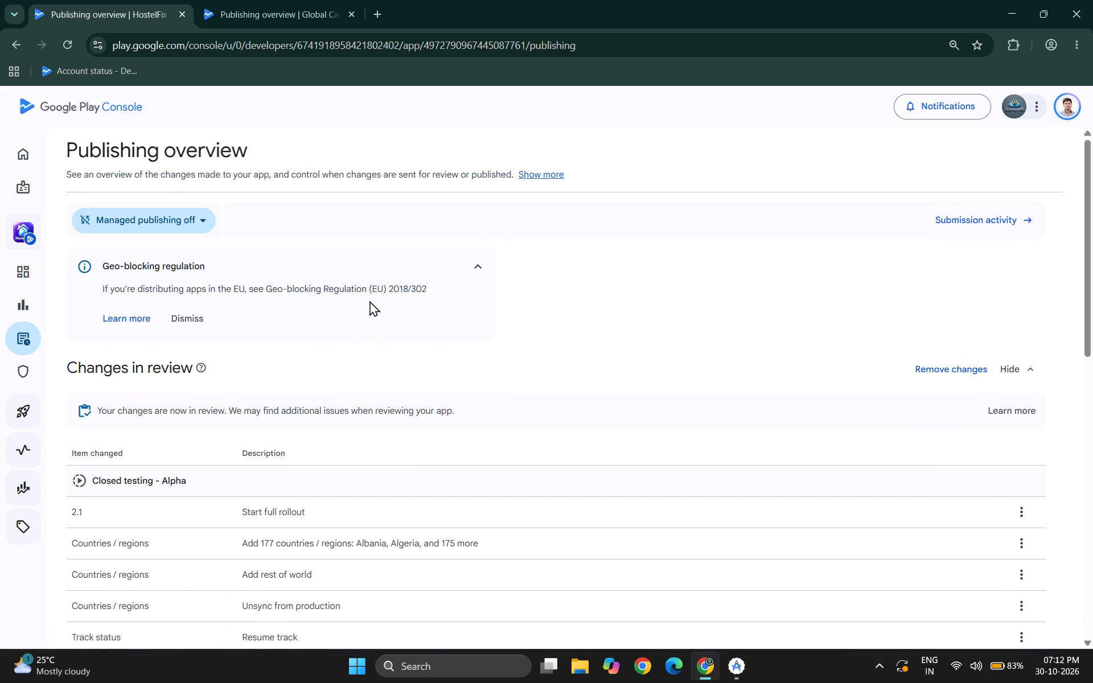
{"action": "key", "text": "shift+super+s"}
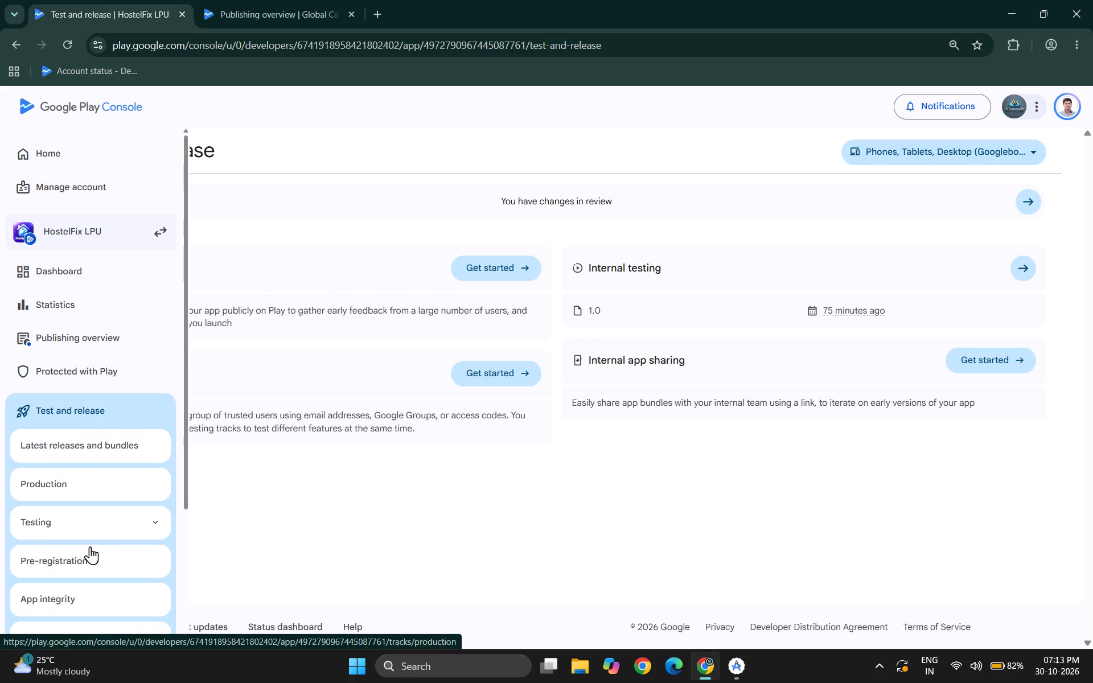
{"action": "scroll", "coordinate": [97, 587], "scroll_direction": "down", "scroll_amount": 1}
{"action": "left_click", "coordinate": [137, 487]}
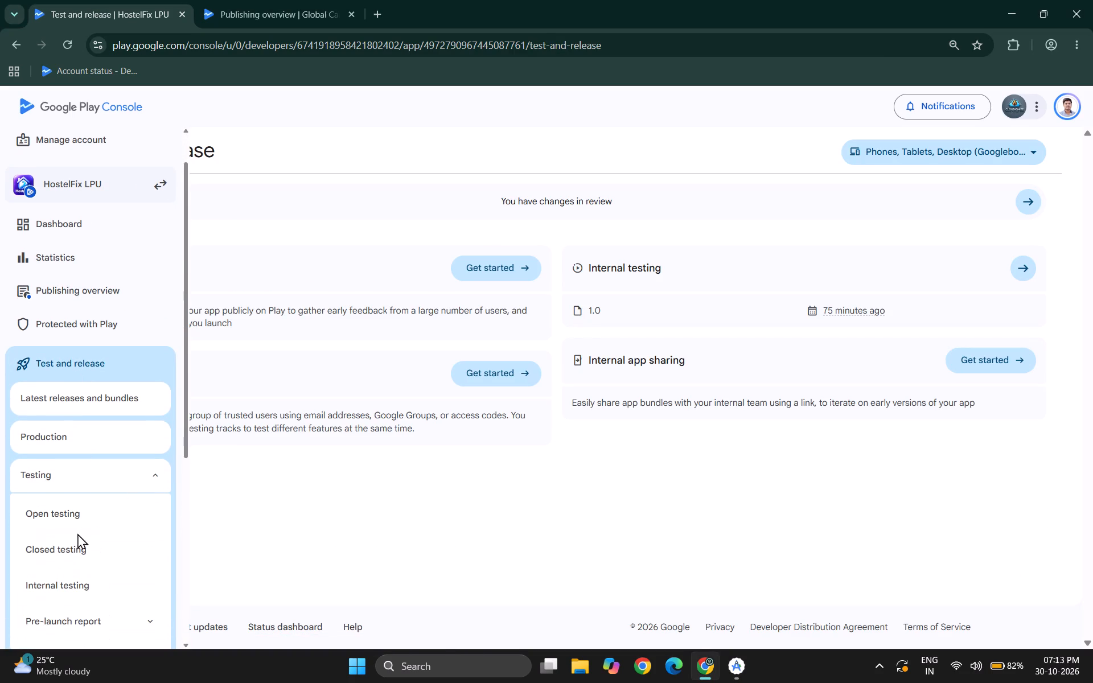
{"action": "left_click", "coordinate": [69, 548]}
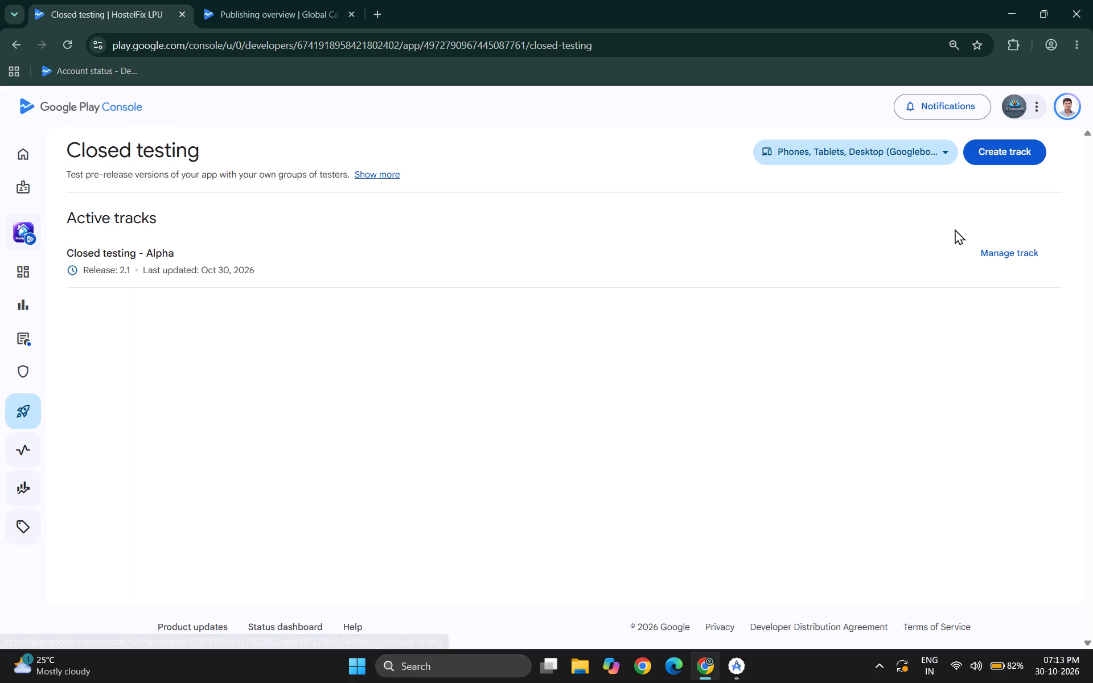
{"action": "left_click", "coordinate": [978, 267]}
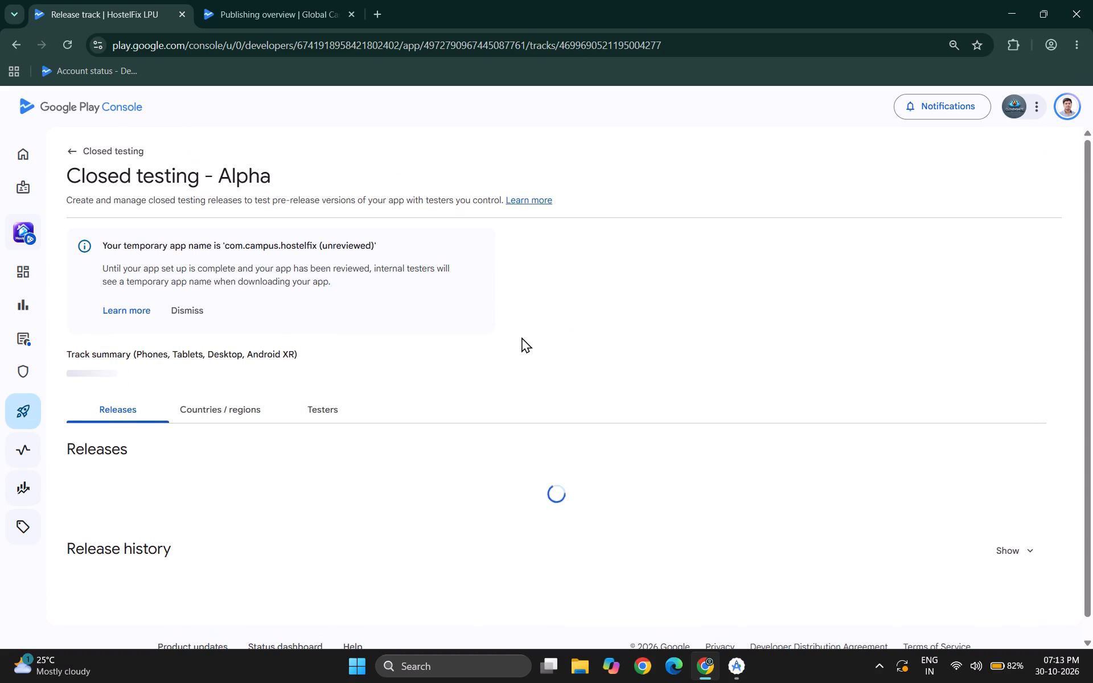
{"action": "scroll", "coordinate": [295, 513], "scroll_direction": "down", "scroll_amount": 1}
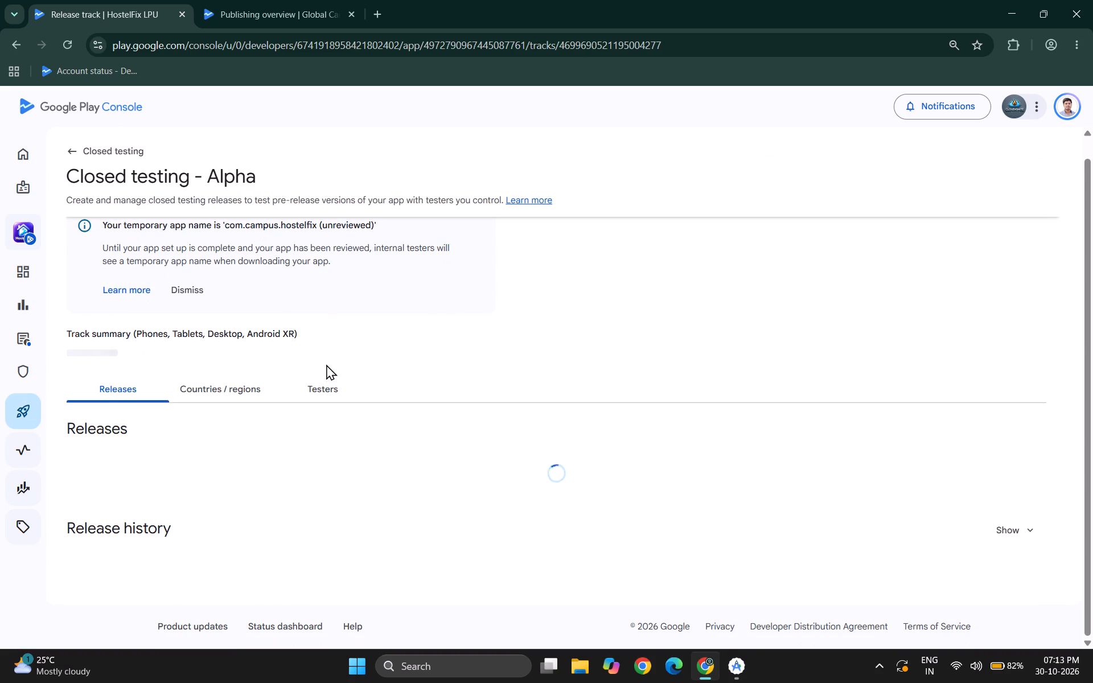
{"action": "left_click", "coordinate": [319, 392]}
{"action": "scroll", "coordinate": [318, 392], "scroll_direction": "down", "scroll_amount": 5}
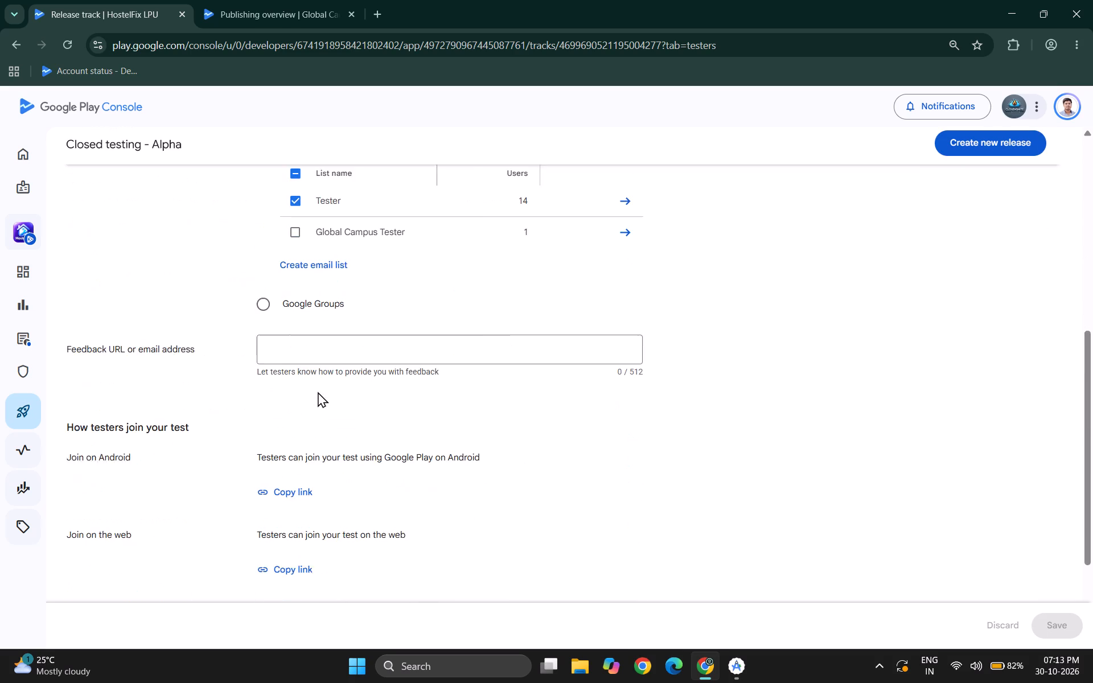
{"action": "scroll", "coordinate": [289, 468], "scroll_direction": "down", "scroll_amount": 1}
{"action": "left_click", "coordinate": [288, 471]}
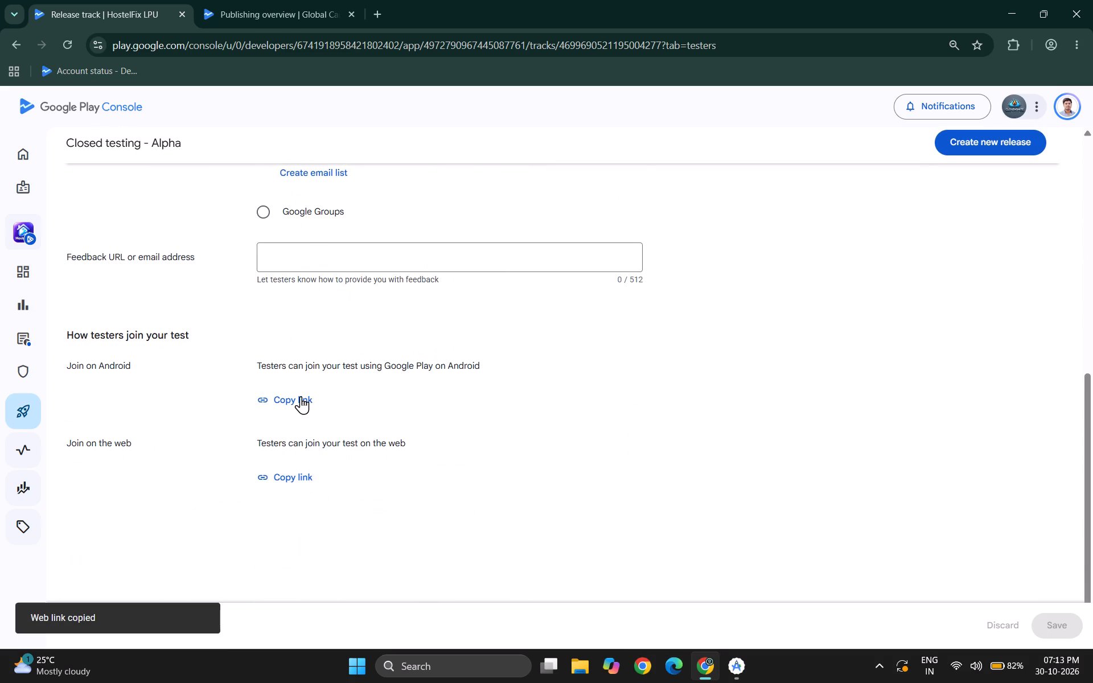
{"action": "triple_click", "coordinate": [301, 396]}
{"action": "triple_click", "coordinate": [301, 396]}
{"action": "left_click", "coordinate": [301, 396]}
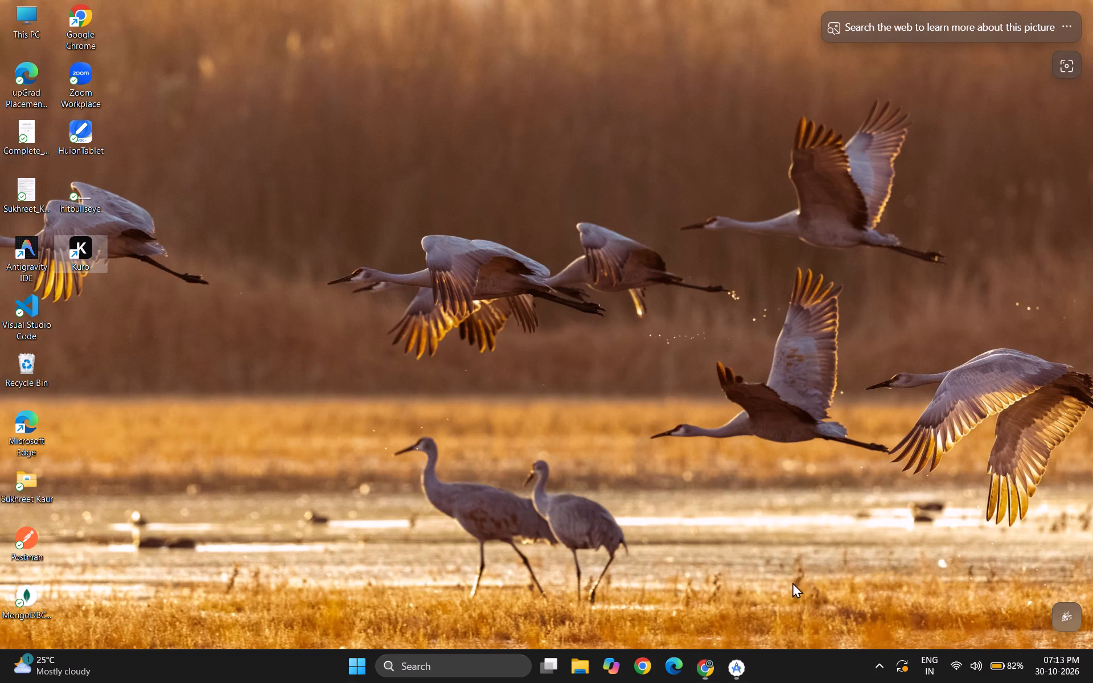
Open a Chrome window with the "Your Chrome" profile, load web.whatsapp.com, and maximize the window.
{"action": "double_click", "coordinate": [641, 661]}
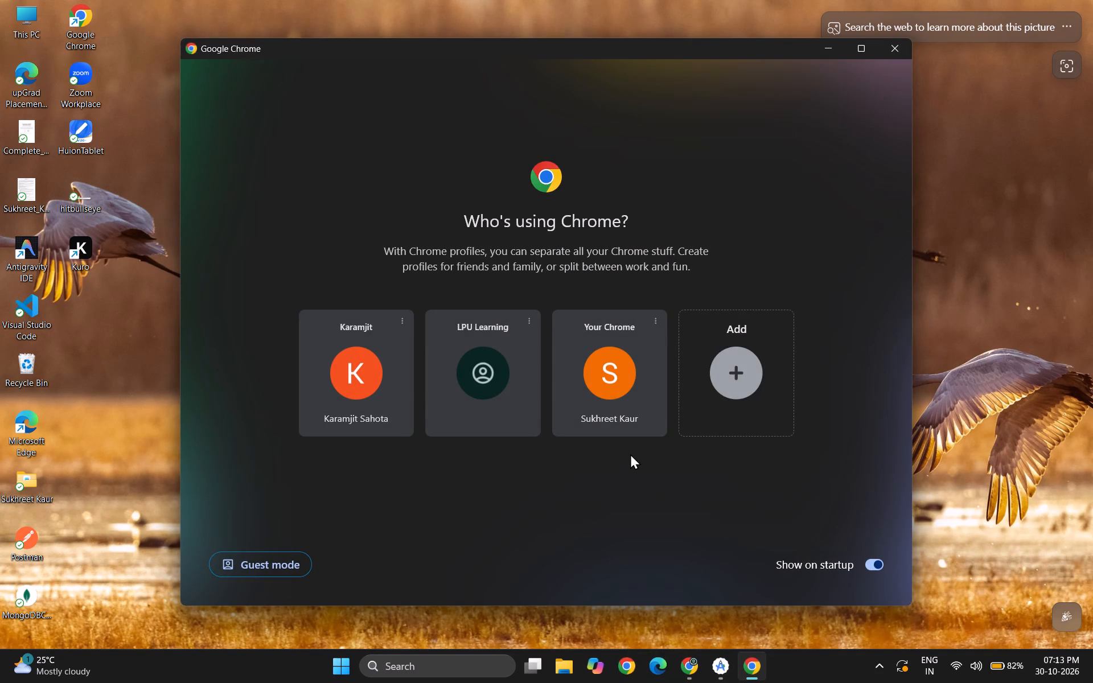
{"action": "left_click", "coordinate": [618, 403]}
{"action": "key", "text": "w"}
{"action": "key", "text": "Return"}
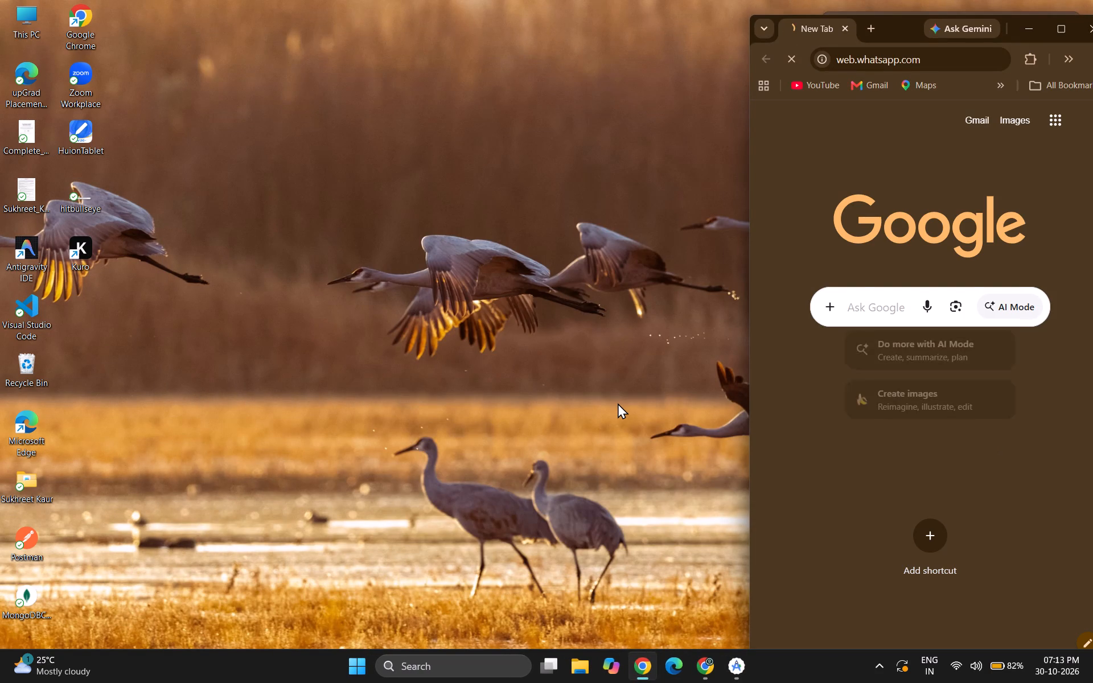
{"action": "left_click", "coordinate": [1055, 33]}
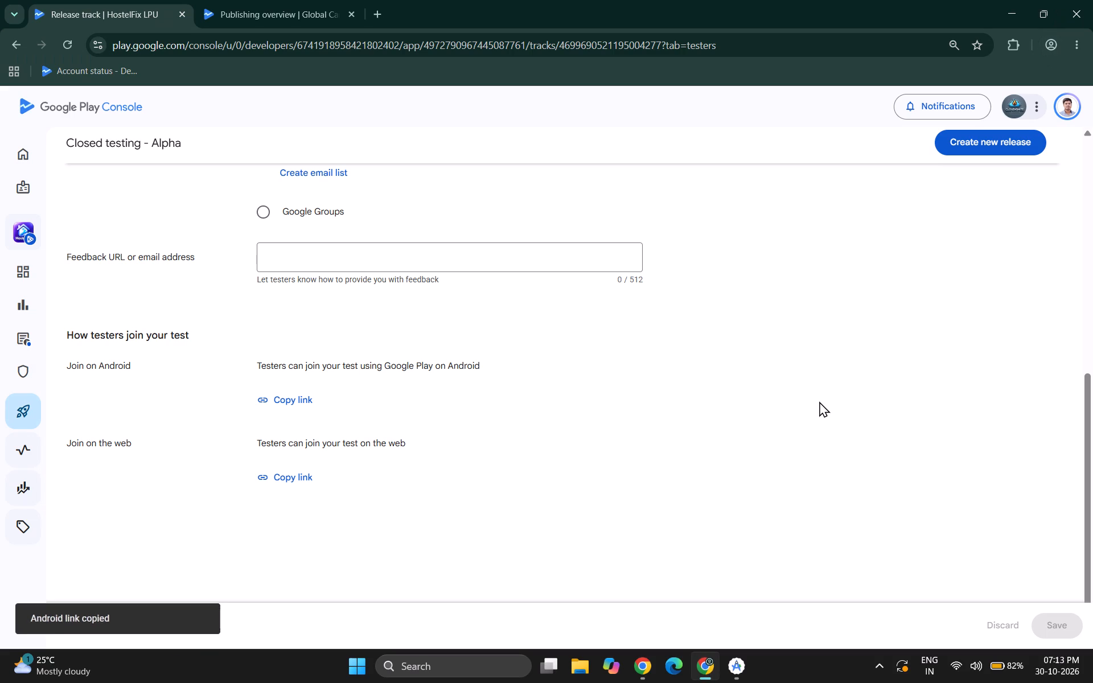
Back in Play Console, copy the Android join link of HostelFix LPU's Closed testing - Alpha track again.
{"action": "scroll", "coordinate": [819, 401], "scroll_direction": "up", "scroll_amount": 7}
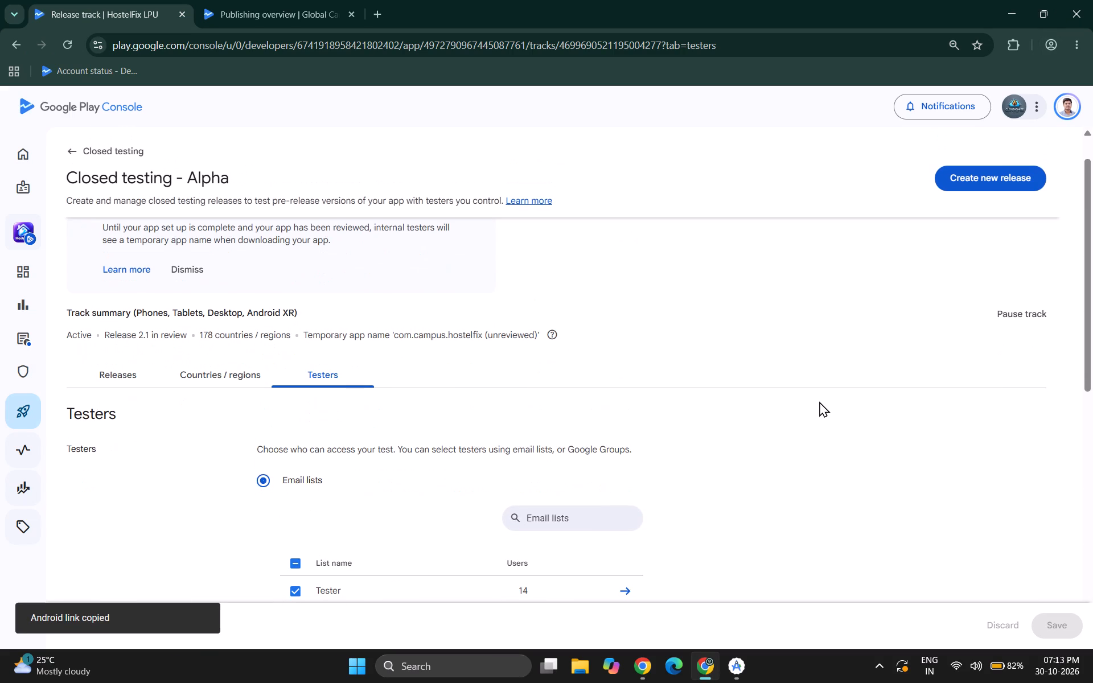
{"action": "scroll", "coordinate": [819, 401], "scroll_direction": "up", "scroll_amount": 1}
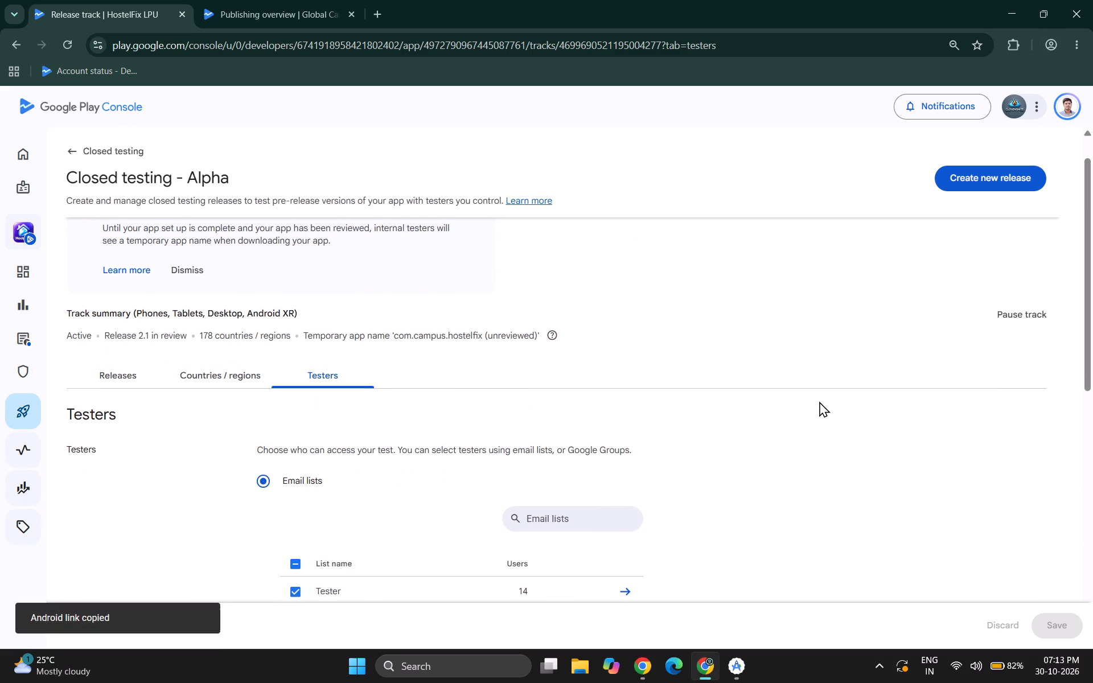
{"action": "scroll", "coordinate": [819, 401], "scroll_direction": "up", "scroll_amount": 1}
{"action": "scroll", "coordinate": [819, 401], "scroll_direction": "down", "scroll_amount": 4}
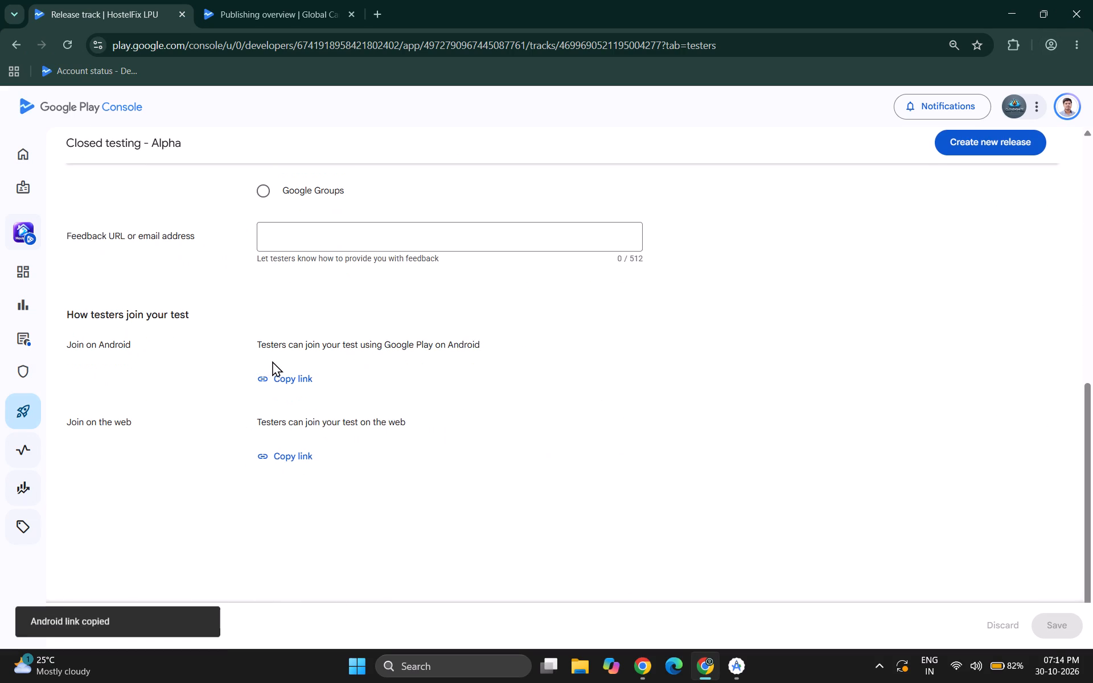
{"action": "left_click", "coordinate": [272, 378]}
Return to the publishing overview of Global Campus LPU.
{"action": "left_click", "coordinate": [261, 0]}
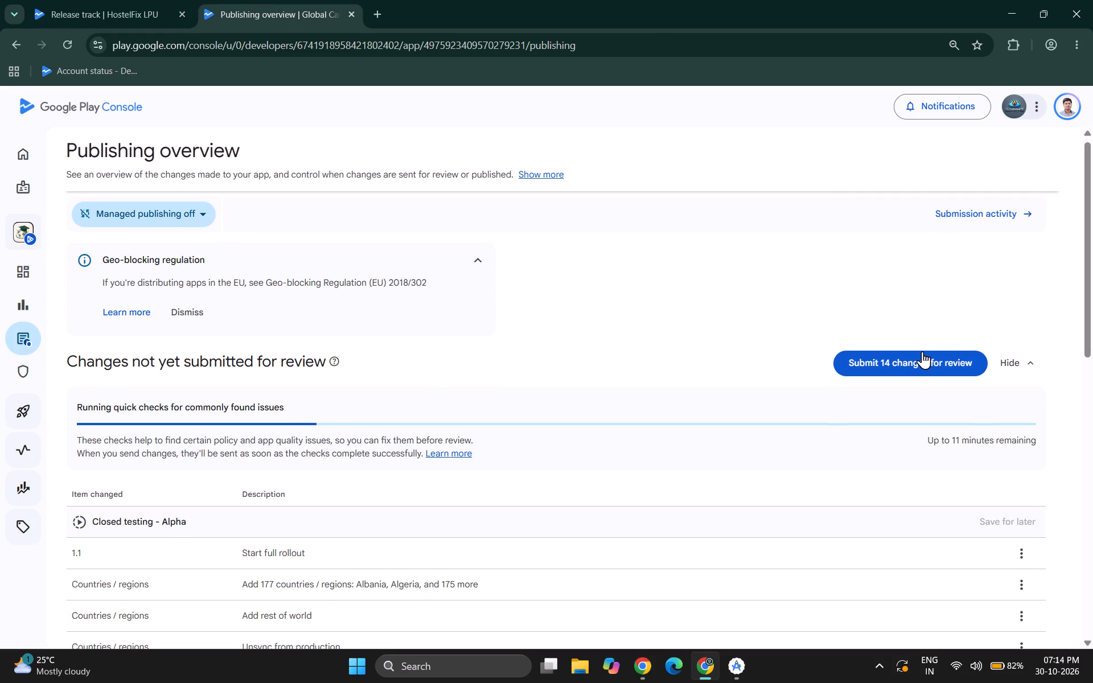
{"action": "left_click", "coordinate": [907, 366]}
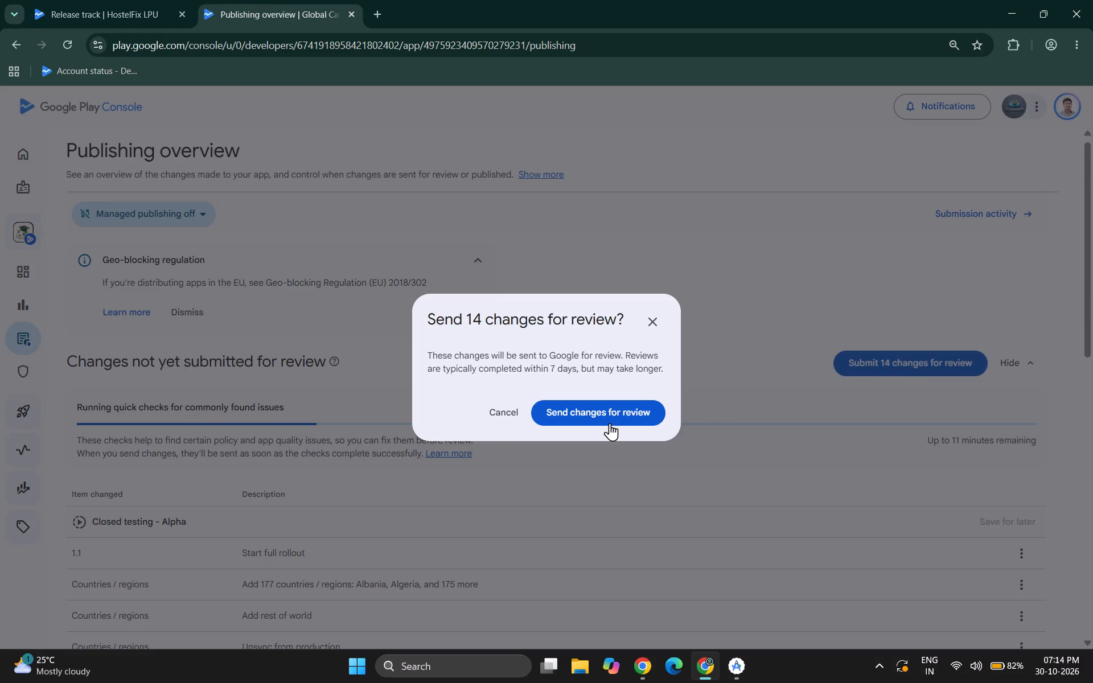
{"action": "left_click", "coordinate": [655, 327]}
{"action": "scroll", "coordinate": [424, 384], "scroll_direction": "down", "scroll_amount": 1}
Return to the tester join links of HostelFix LPU's Closed testing - Alpha track.
{"action": "left_click", "coordinate": [149, 0]}
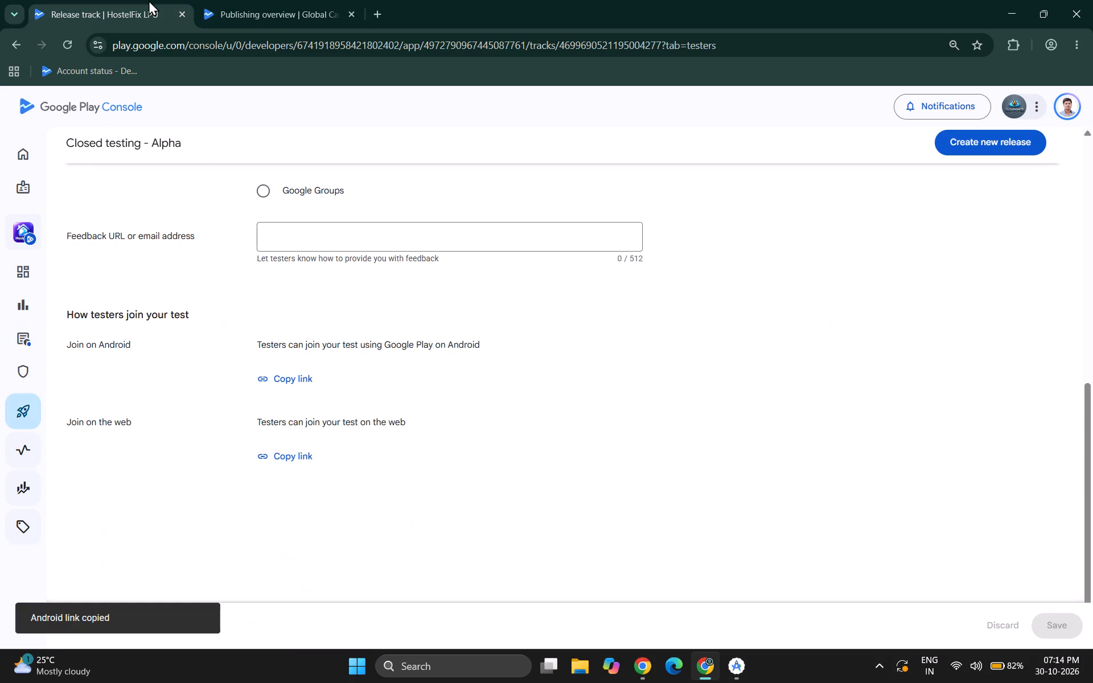
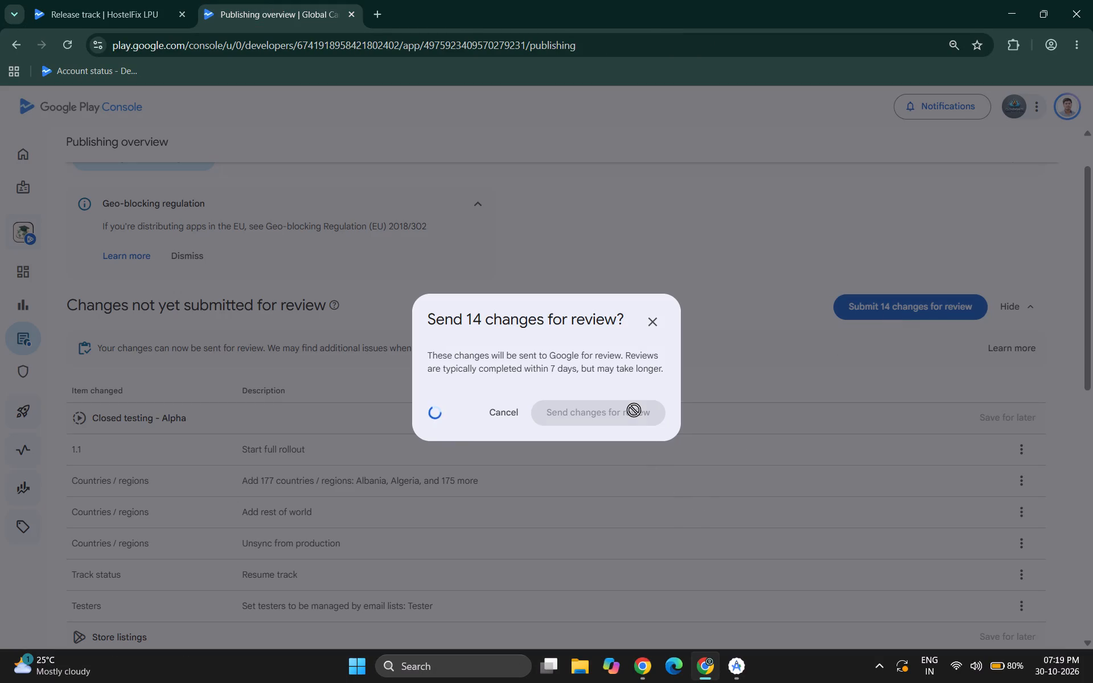
Open the developer account's home page and refresh the app list to check the review status of Global Campus LPU and HostelFix LPU.
{"action": "left_click", "coordinate": [125, 0]}
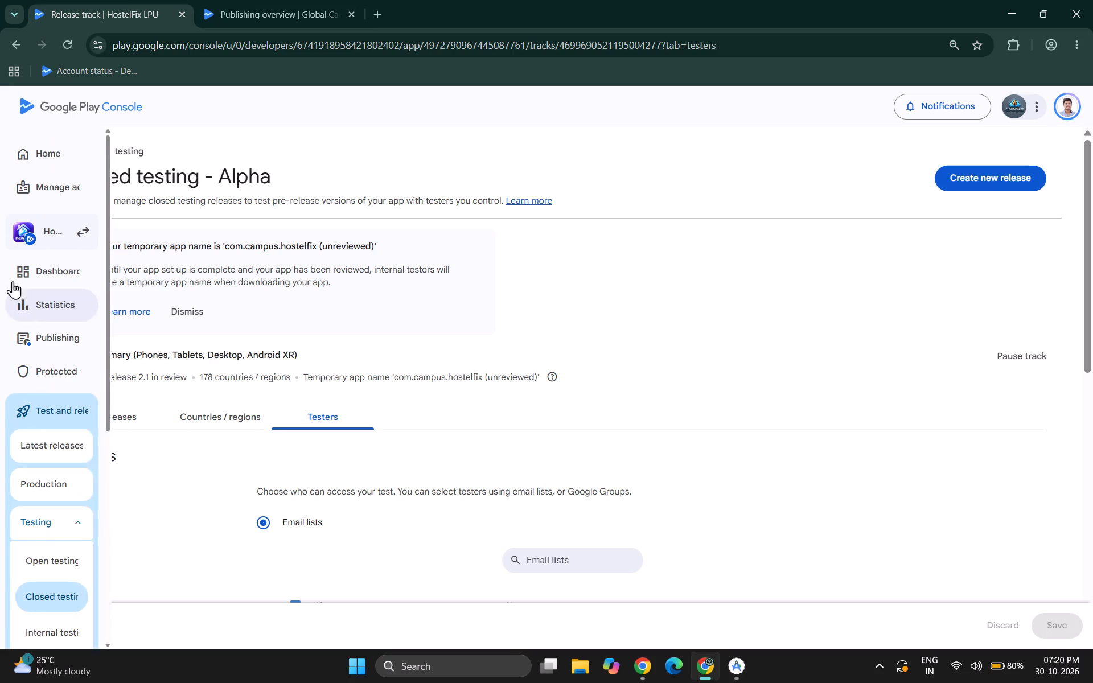
{"action": "left_click", "coordinate": [40, 166]}
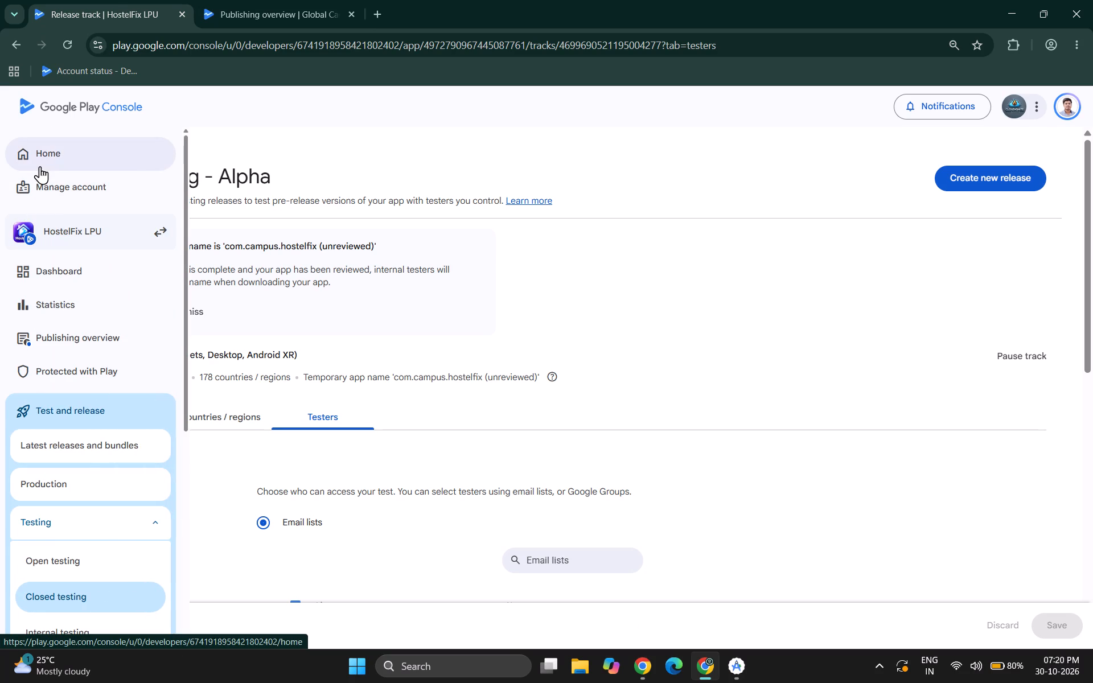
{"action": "left_click", "coordinate": [40, 166]}
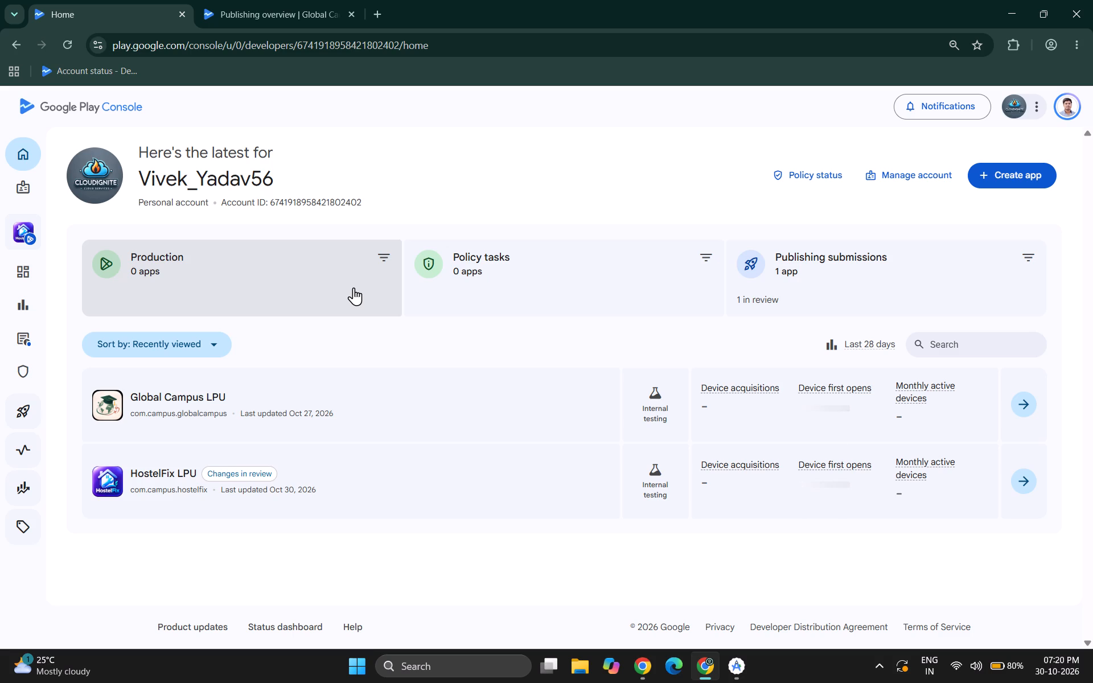
{"action": "left_click", "coordinate": [190, 0]}
{"action": "left_click", "coordinate": [270, 0]}
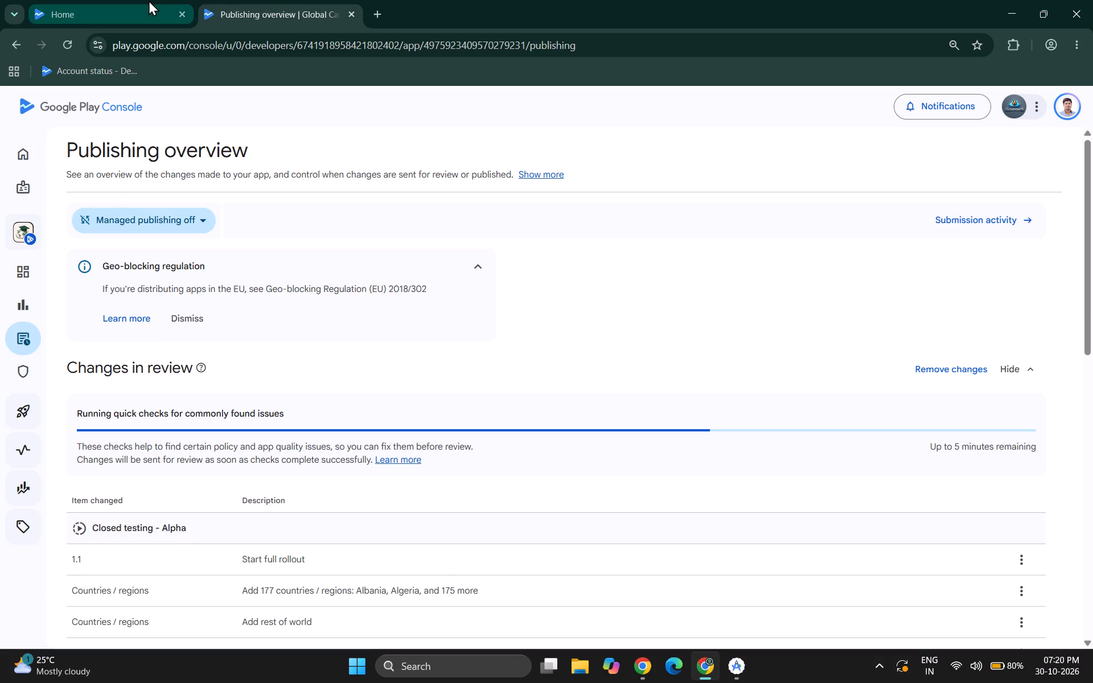
{"action": "left_click", "coordinate": [149, 0]}
{"action": "left_click", "coordinate": [63, 40]}
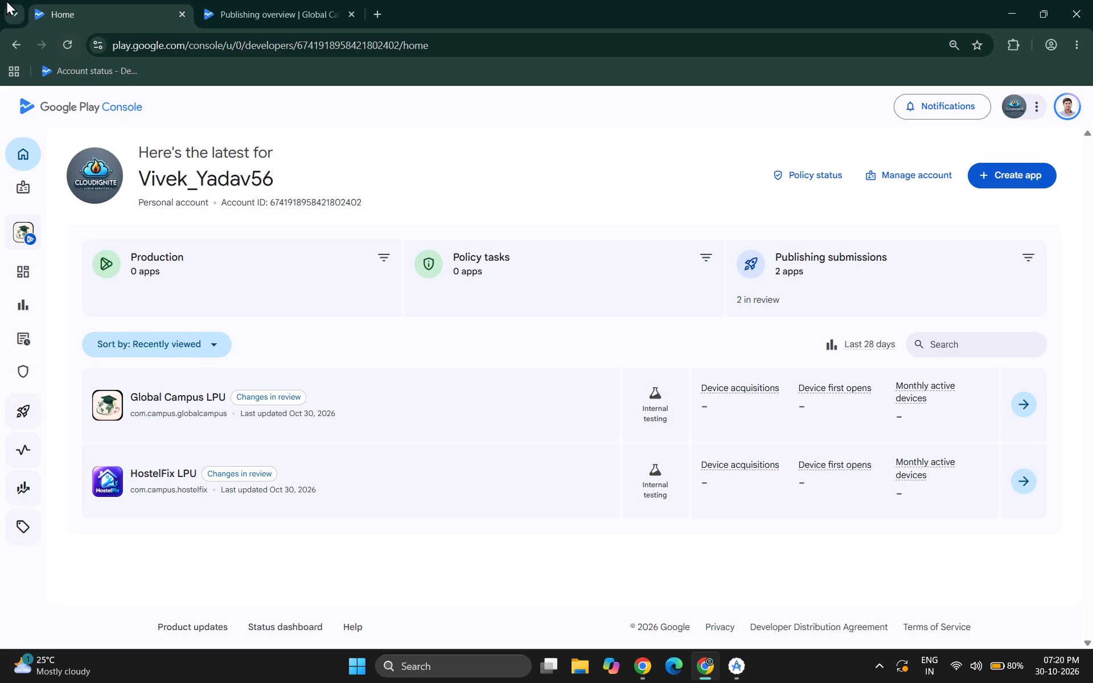
Reload Global Campus LPU's publishing overview and check the status of its submitted changes.
{"action": "left_click", "coordinate": [321, 0]}
{"action": "left_click", "coordinate": [63, 44]}
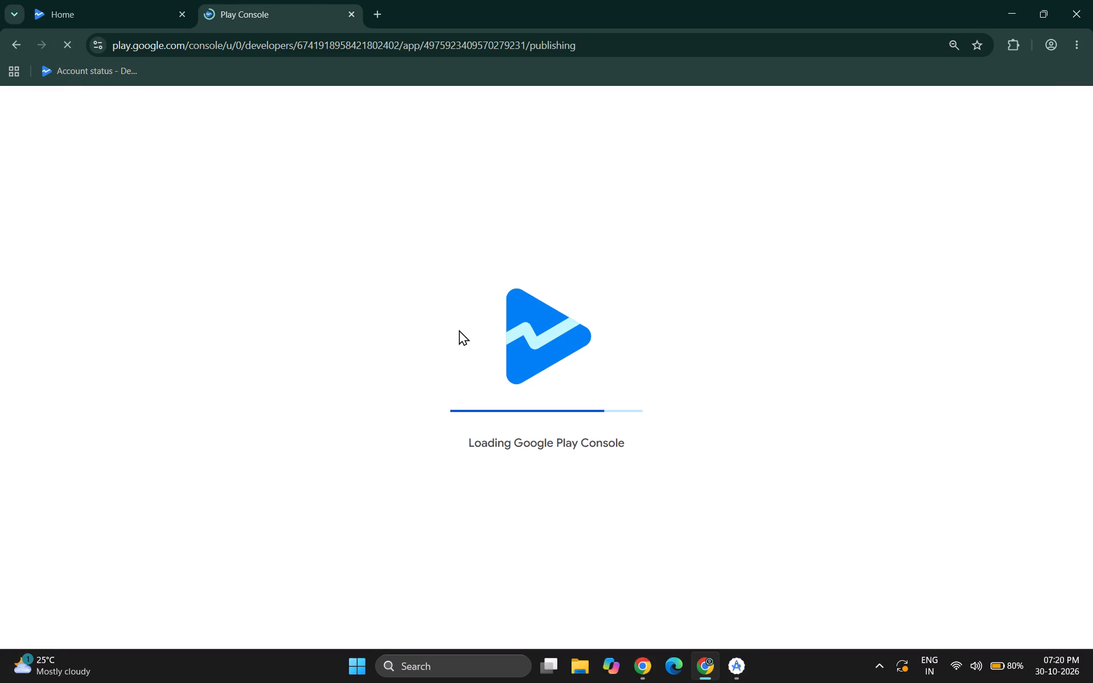
{"action": "scroll", "coordinate": [459, 330], "scroll_direction": "down", "scroll_amount": 1}
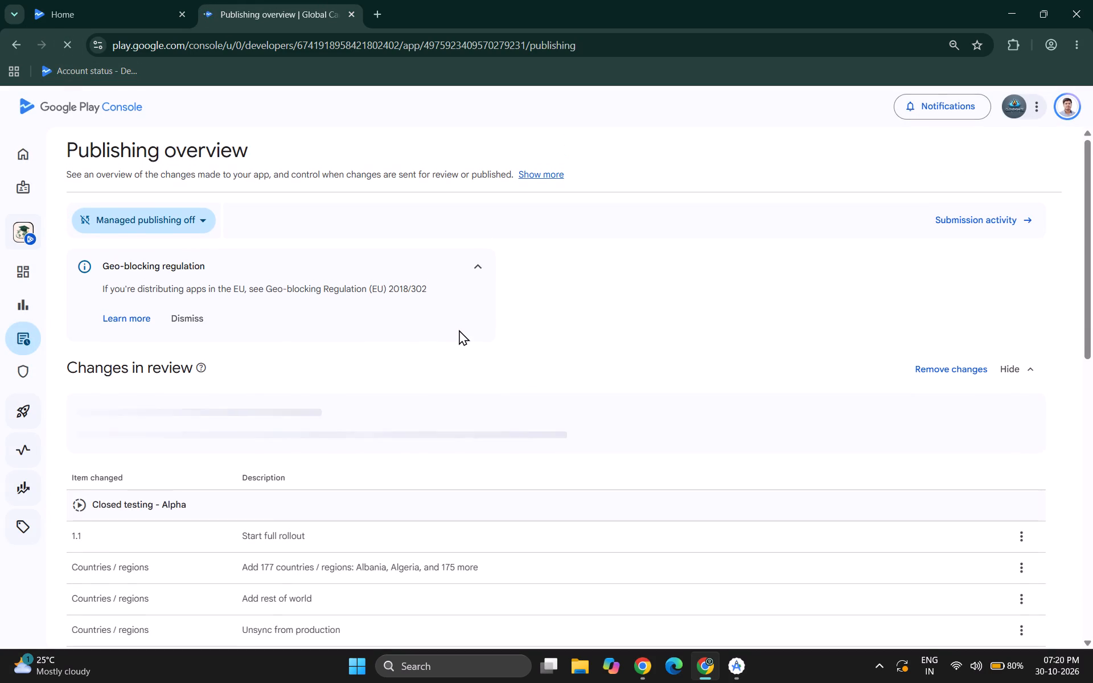